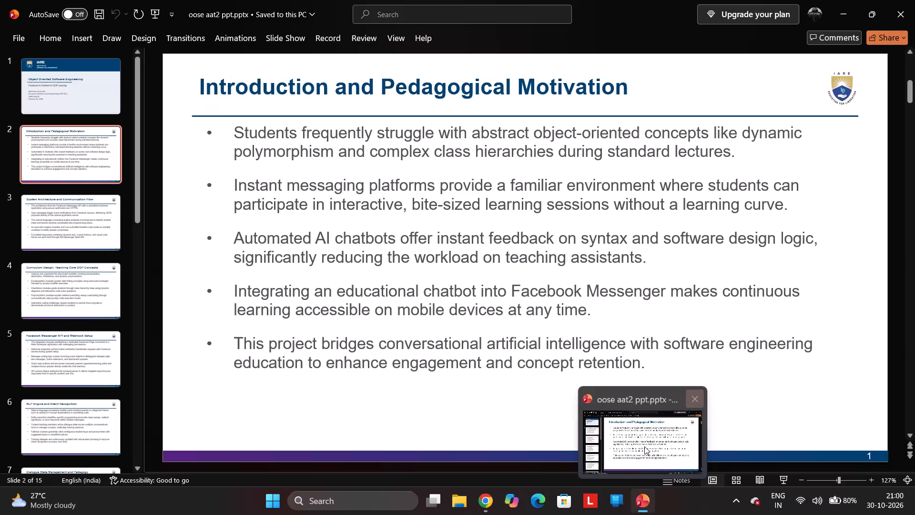
# Open the presentation recording view from the beginning of the slide deck.
pyautogui.click(329, 33)
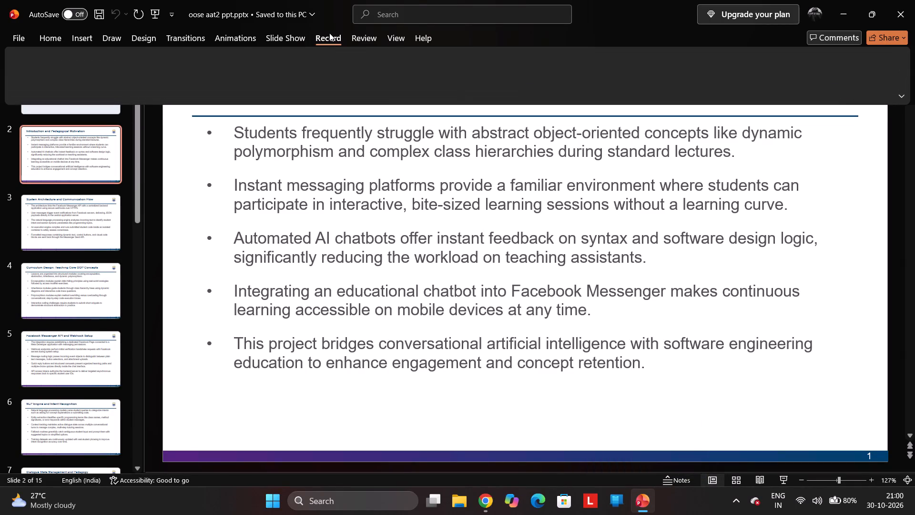
pyautogui.click(95, 73)
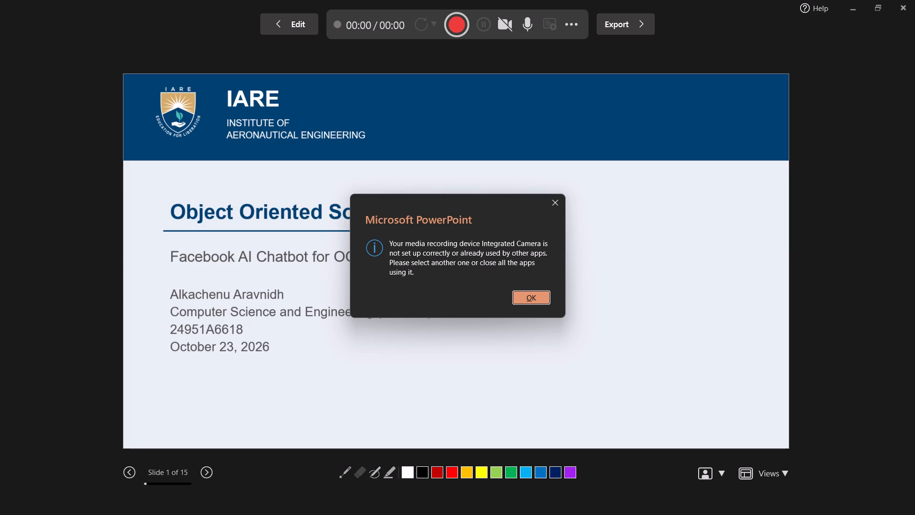
pyautogui.click(535, 303)
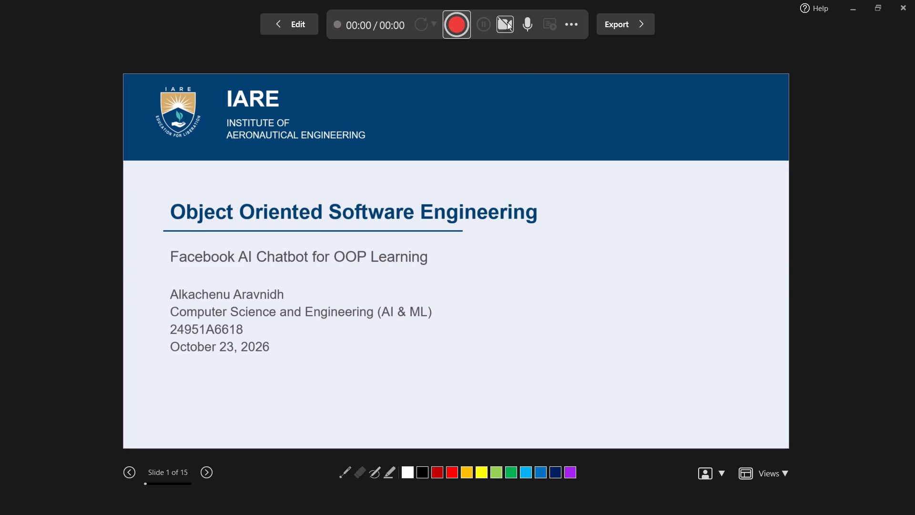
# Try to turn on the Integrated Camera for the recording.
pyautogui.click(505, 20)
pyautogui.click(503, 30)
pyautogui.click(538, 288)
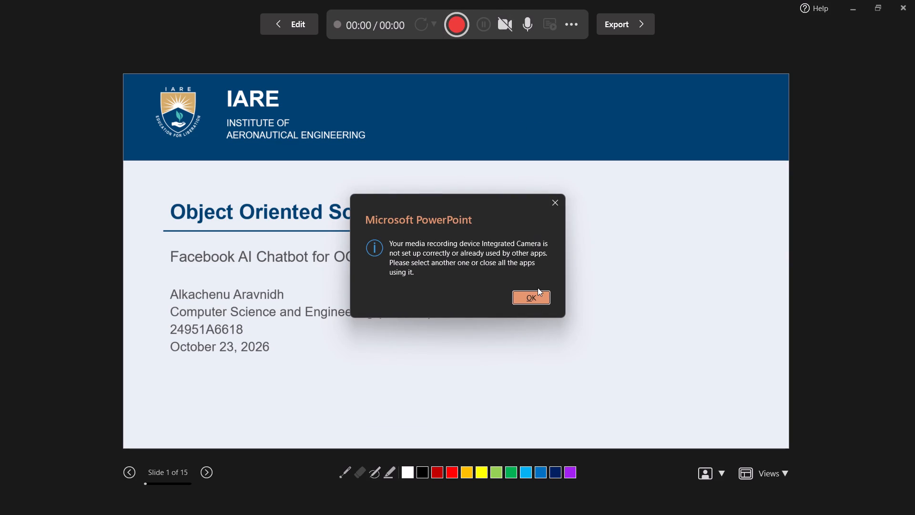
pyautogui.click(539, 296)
# Return to slide 1, select Brio 100 as the recording camera and turn the camera on.
pyautogui.scroll(-2, 539, 296)
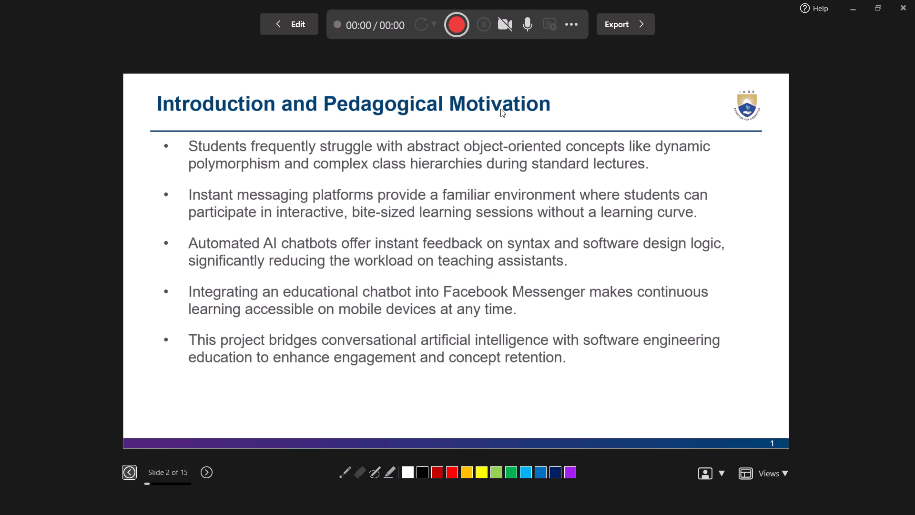
pyautogui.click(132, 474)
pyautogui.rightClick(495, 23)
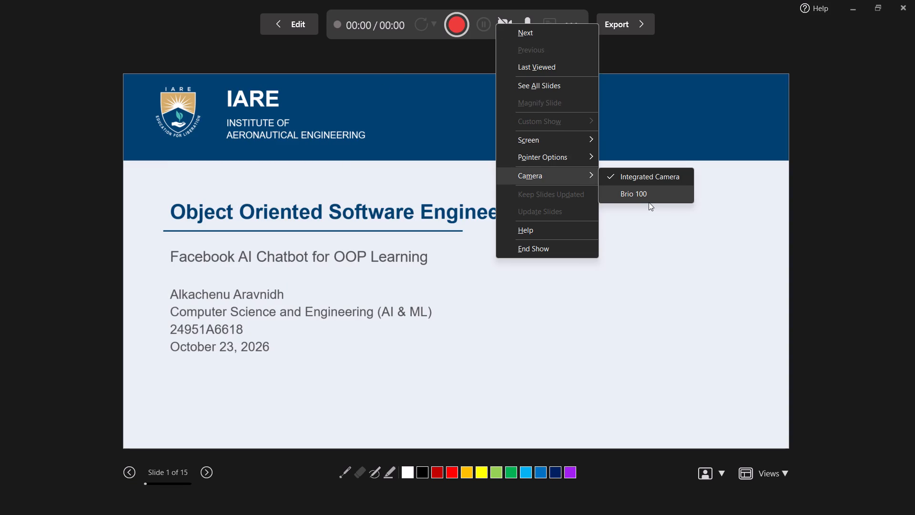
pyautogui.click(651, 199)
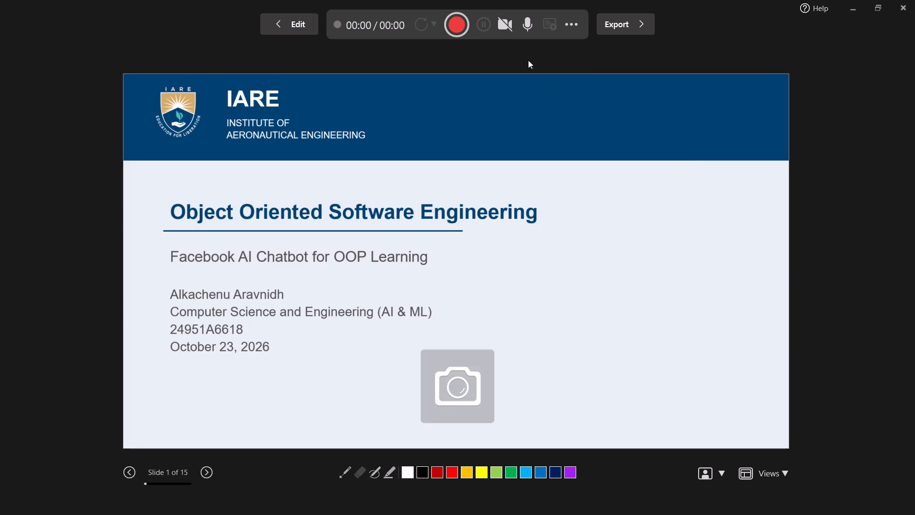
pyautogui.rightClick(508, 27)
pyautogui.click(502, 18)
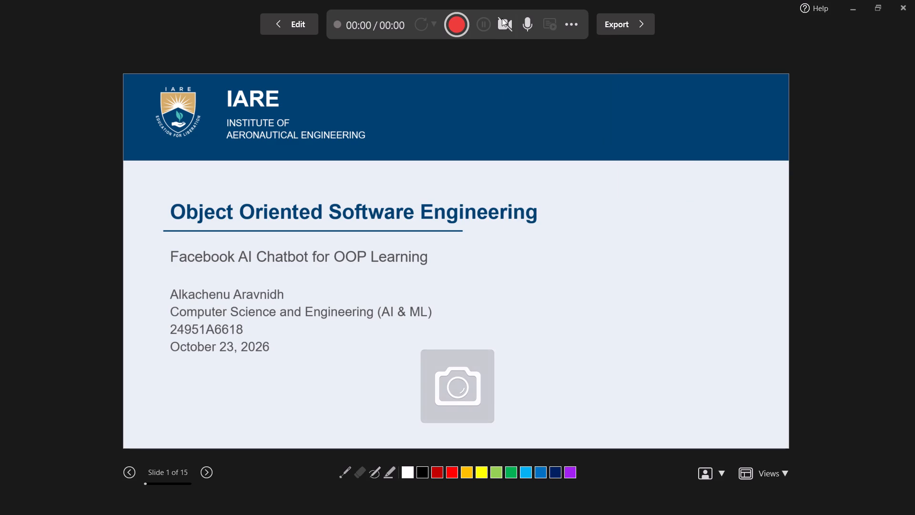
# Switch the recording camera from the Integrated Camera to another available device, with its live feed shown on slide 1.
pyautogui.click(502, 21)
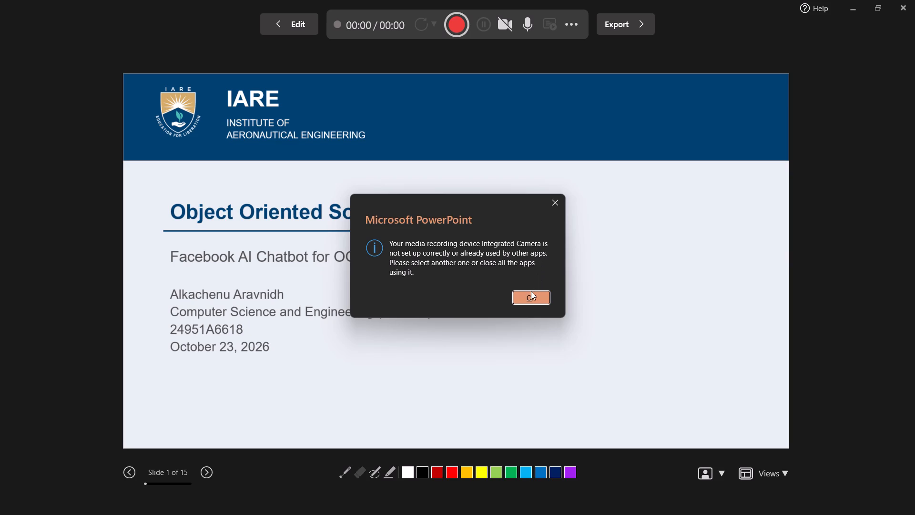
pyautogui.click(531, 291)
pyautogui.rightClick(512, 22)
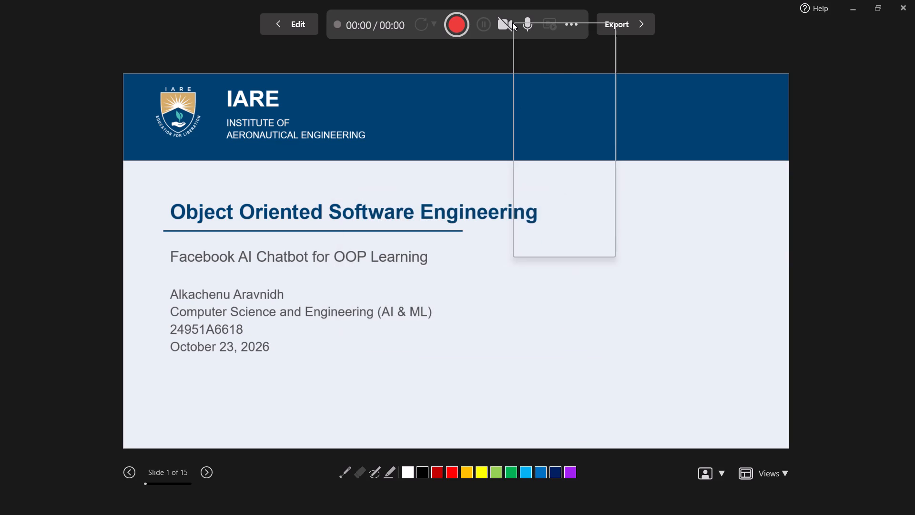
pyautogui.click(558, 173)
pyautogui.click(646, 193)
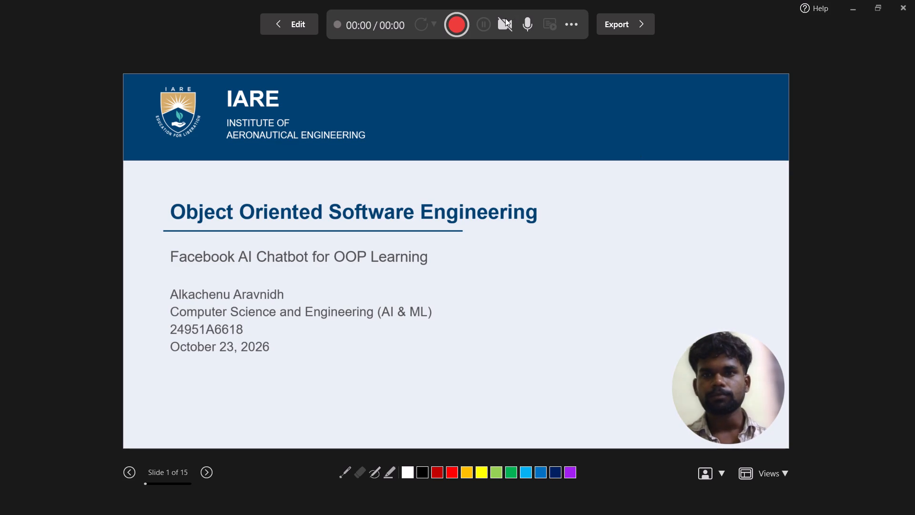
# Record a short clip of about 6 seconds on slide 1 with the camera feed on, and stop the recording.
pyautogui.click(457, 26)
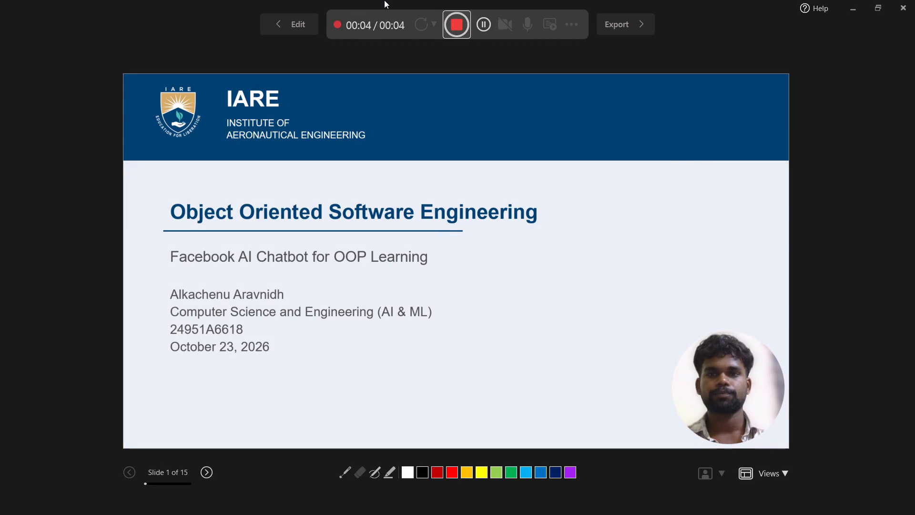
pyautogui.click(449, 26)
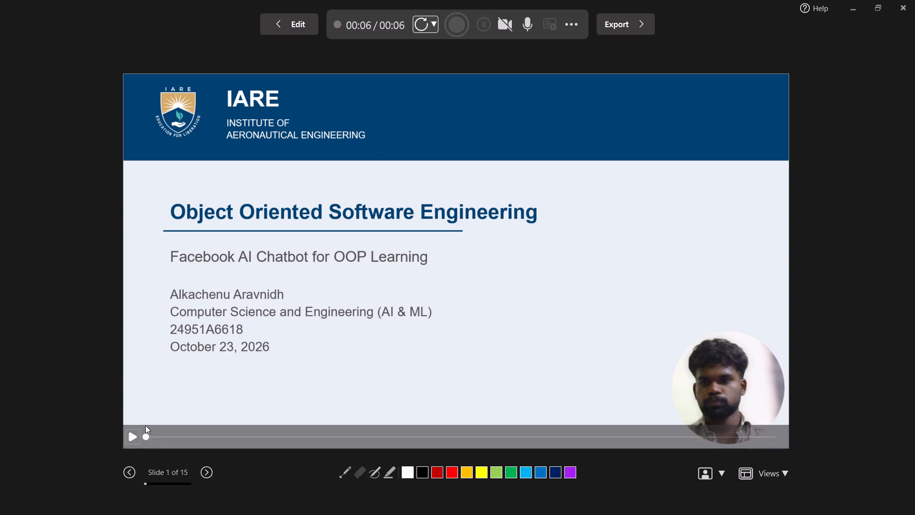
# Play back the recording made on slide 1.
pyautogui.click(135, 435)
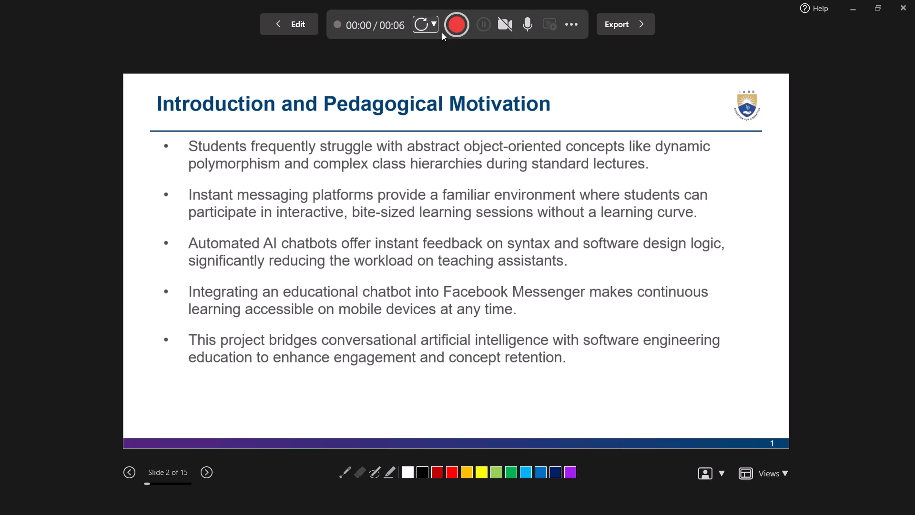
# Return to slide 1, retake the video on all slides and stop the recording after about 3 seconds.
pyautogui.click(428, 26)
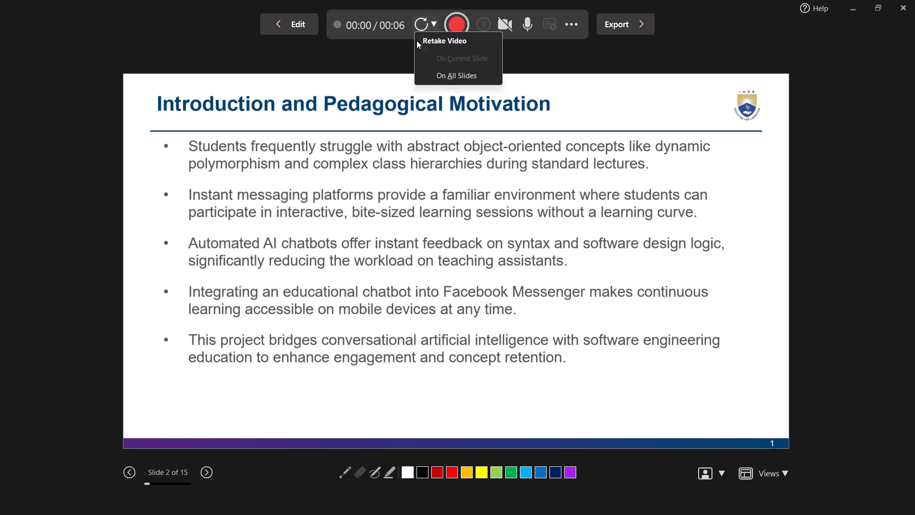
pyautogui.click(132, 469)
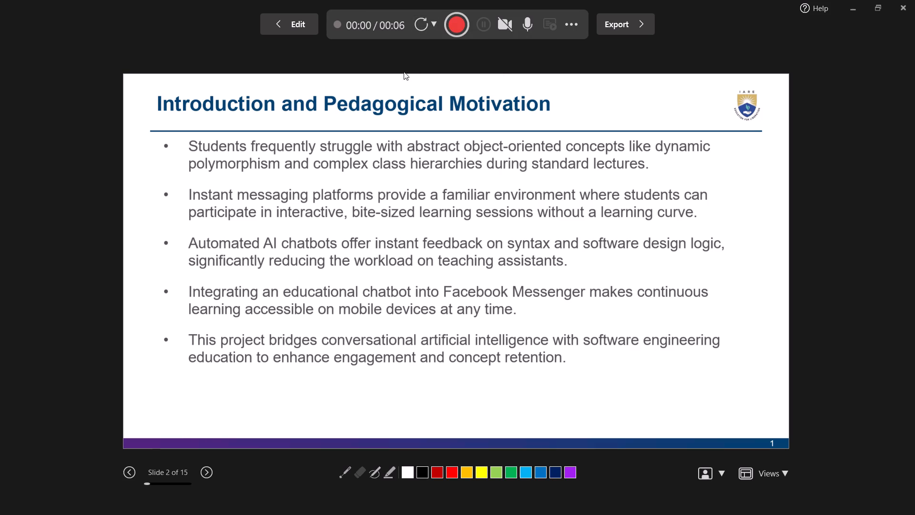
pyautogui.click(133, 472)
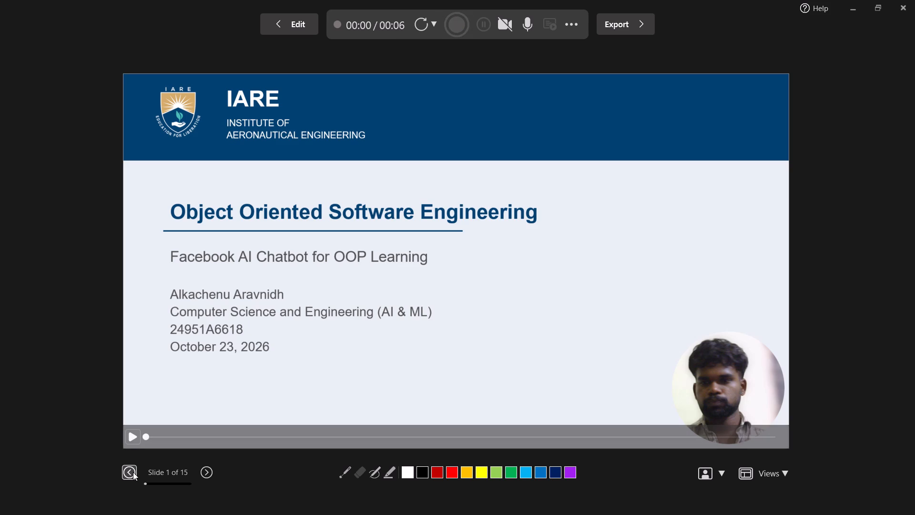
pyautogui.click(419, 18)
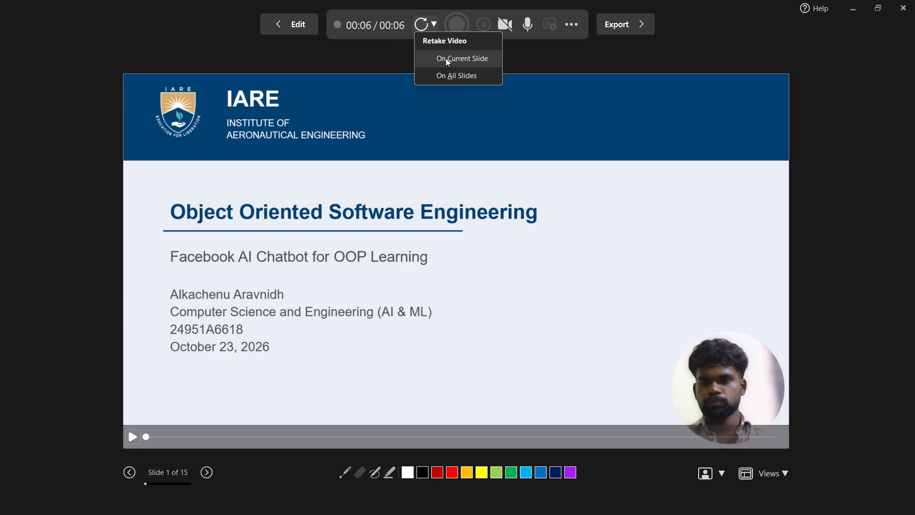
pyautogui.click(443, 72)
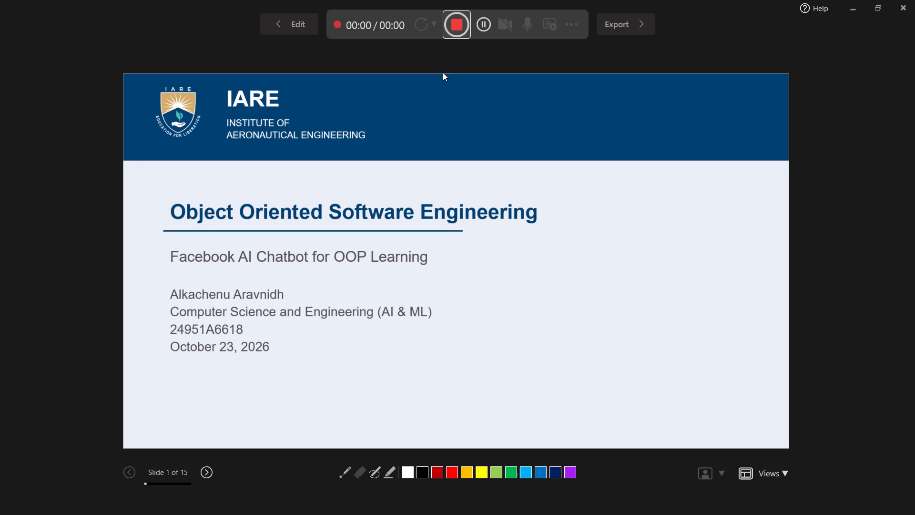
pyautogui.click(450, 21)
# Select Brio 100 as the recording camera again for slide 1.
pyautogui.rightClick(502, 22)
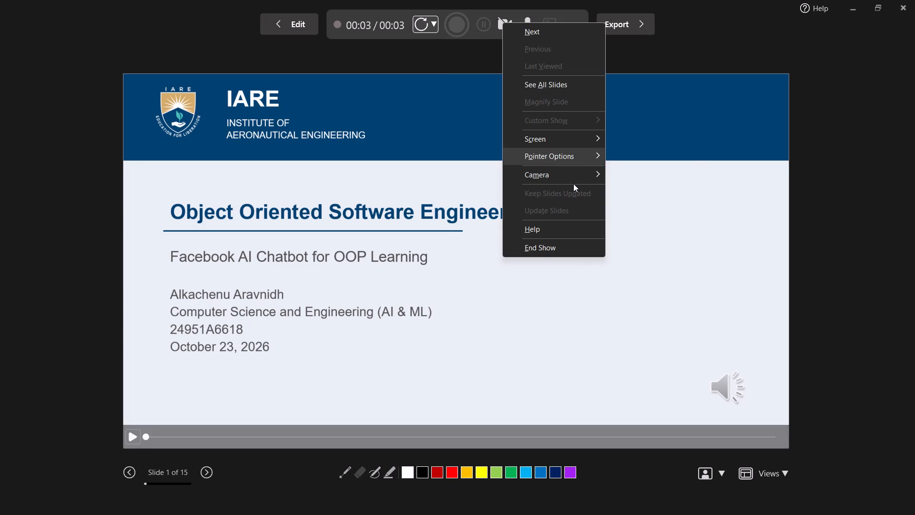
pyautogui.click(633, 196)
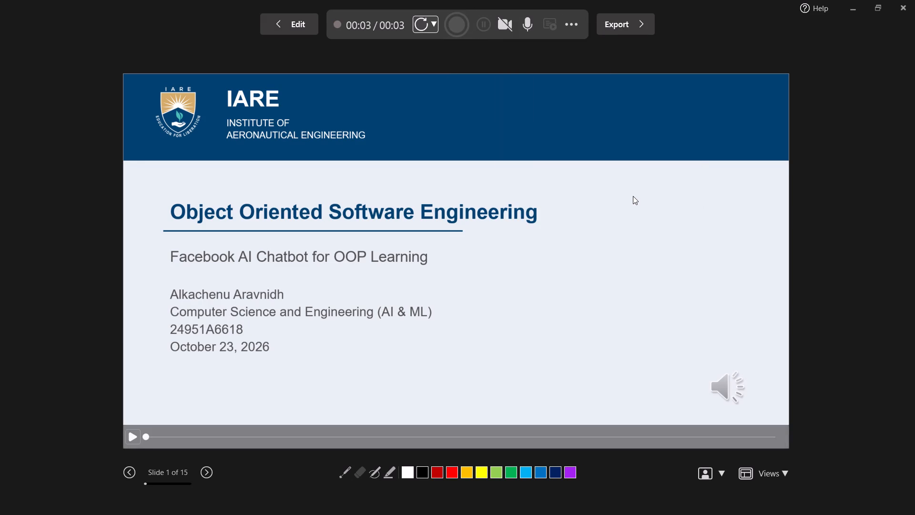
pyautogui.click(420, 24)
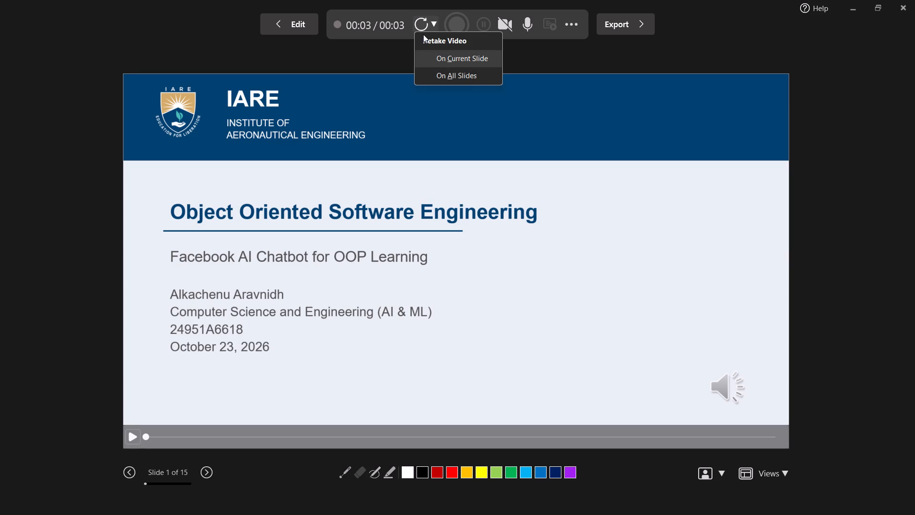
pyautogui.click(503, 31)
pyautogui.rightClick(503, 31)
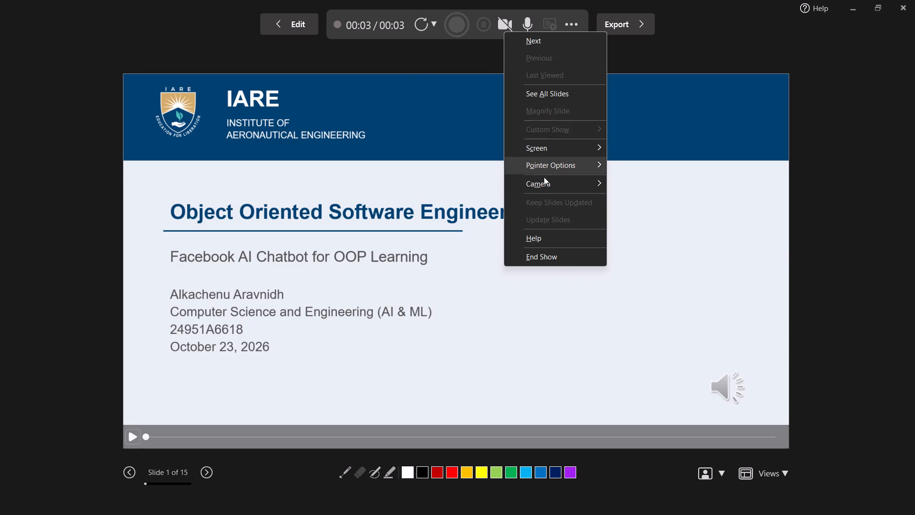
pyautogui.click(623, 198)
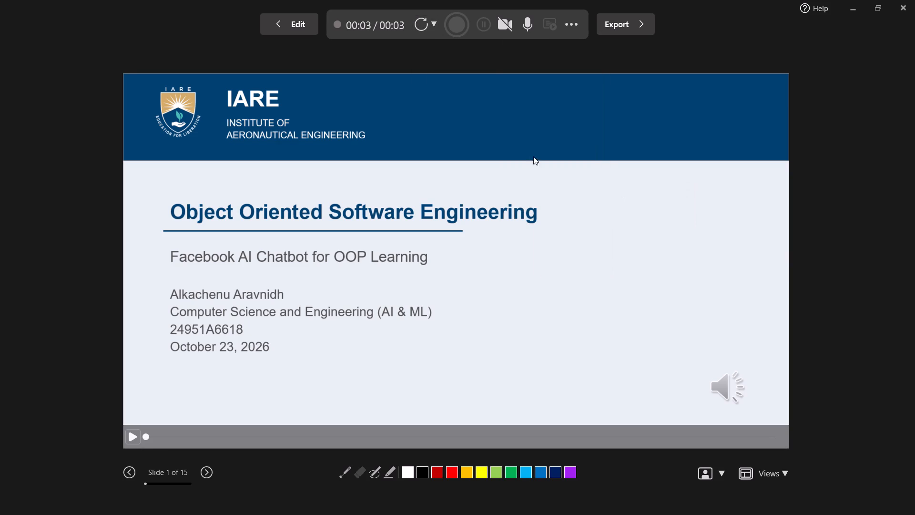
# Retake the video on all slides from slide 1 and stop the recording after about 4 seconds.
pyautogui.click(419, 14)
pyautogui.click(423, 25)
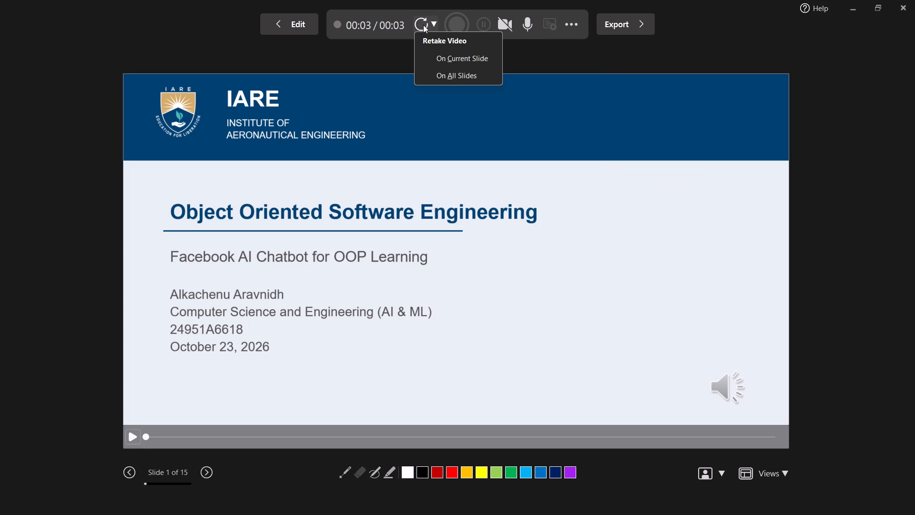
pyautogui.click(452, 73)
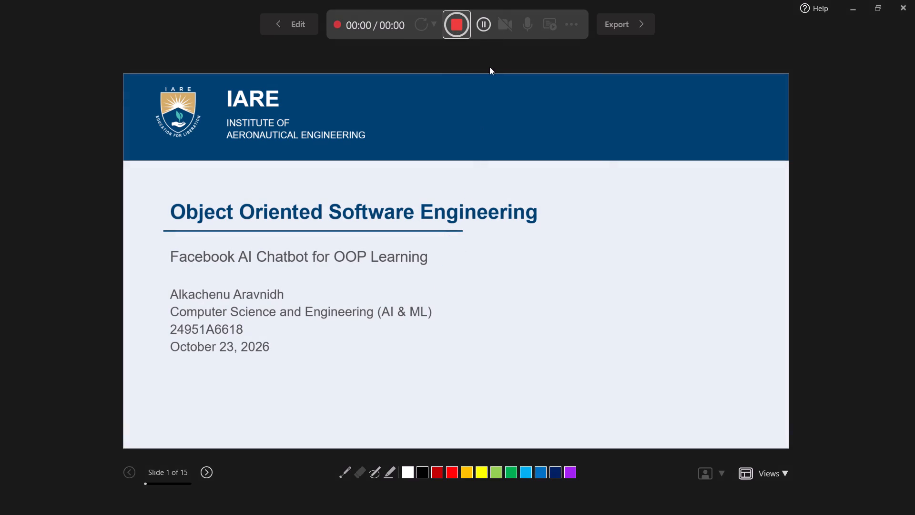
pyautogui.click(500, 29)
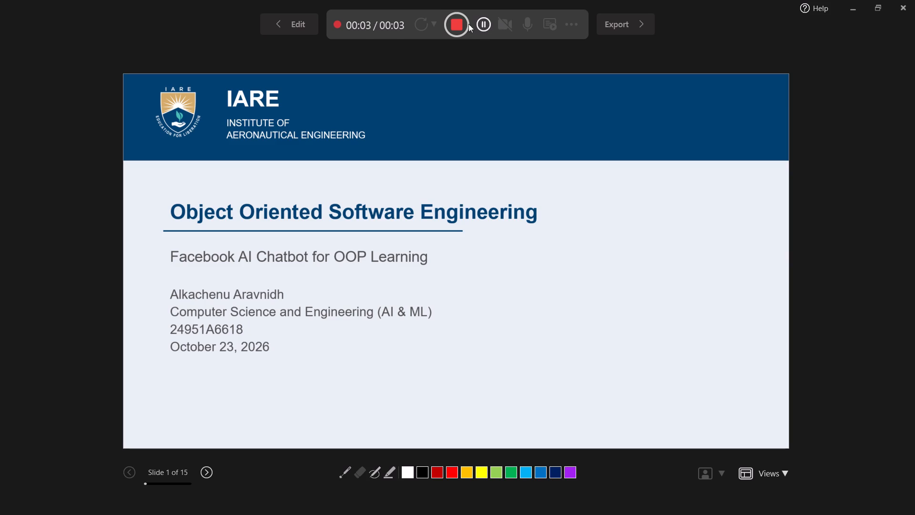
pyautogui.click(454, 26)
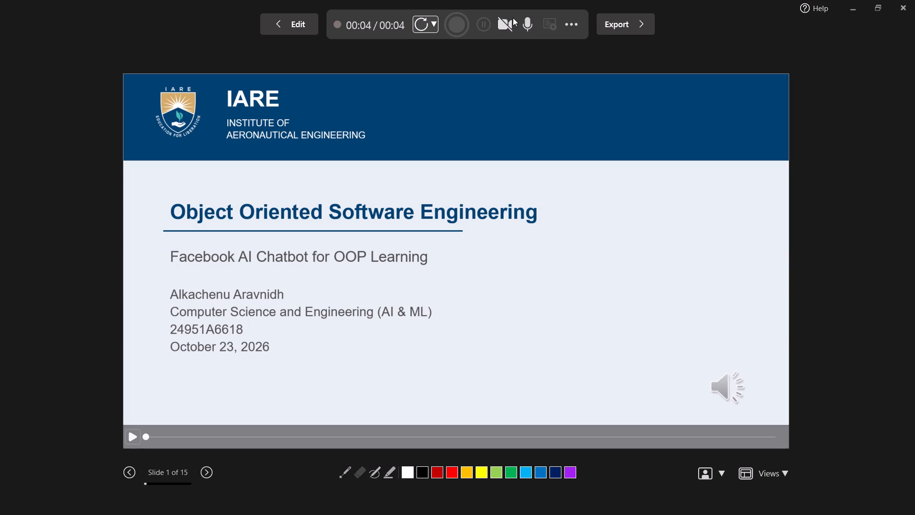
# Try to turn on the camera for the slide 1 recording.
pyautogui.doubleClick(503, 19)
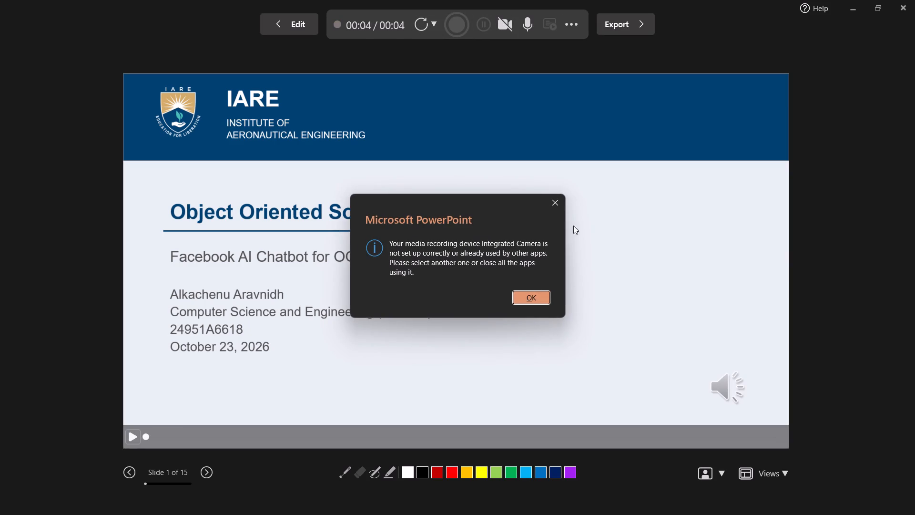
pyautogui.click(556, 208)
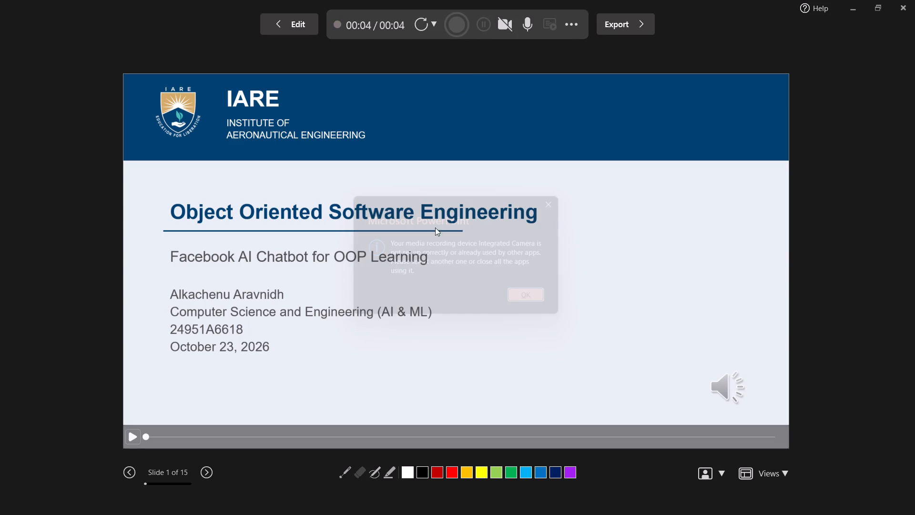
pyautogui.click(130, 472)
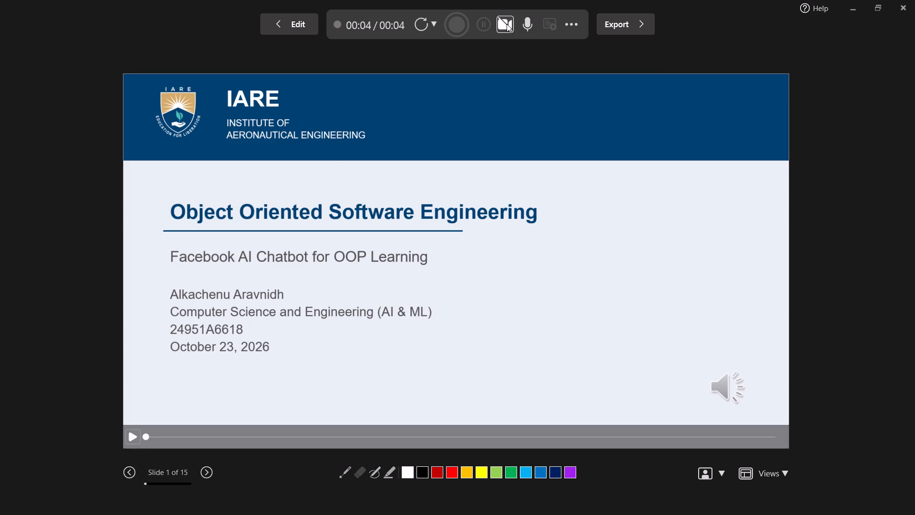
# Retake the video on the current title slide and pause the recording after about 2 seconds.
pyautogui.click(426, 28)
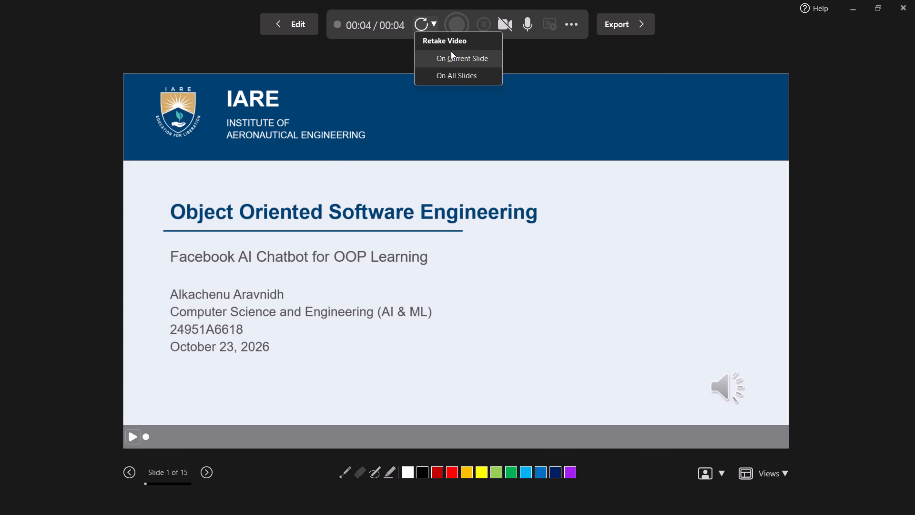
pyautogui.click(451, 51)
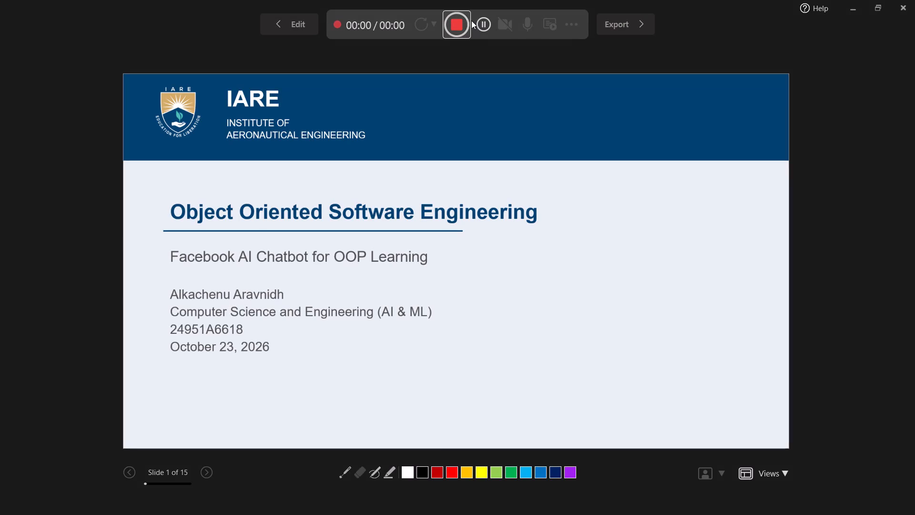
pyautogui.click(469, 12)
pyautogui.click(481, 24)
# Choose Brio 100 as the camera while the recording is paused.
pyautogui.rightClick(498, 23)
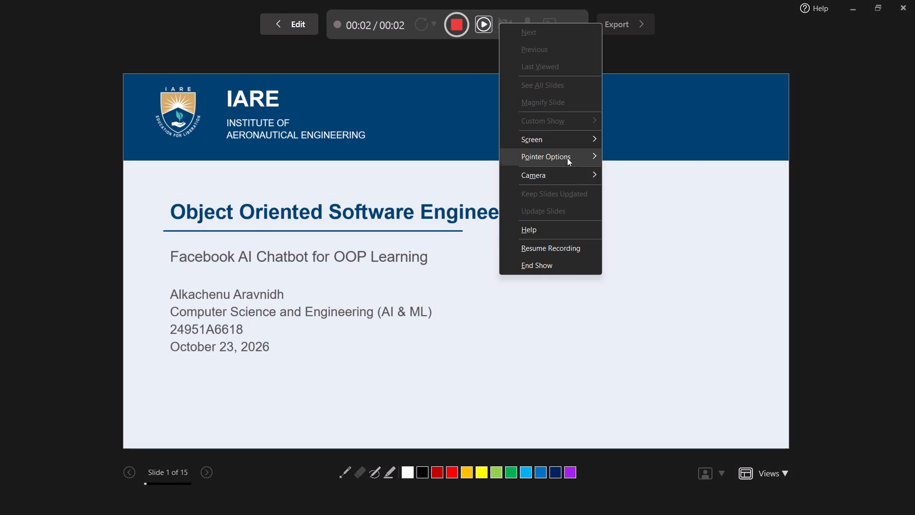
pyautogui.click(561, 169)
pyautogui.click(620, 185)
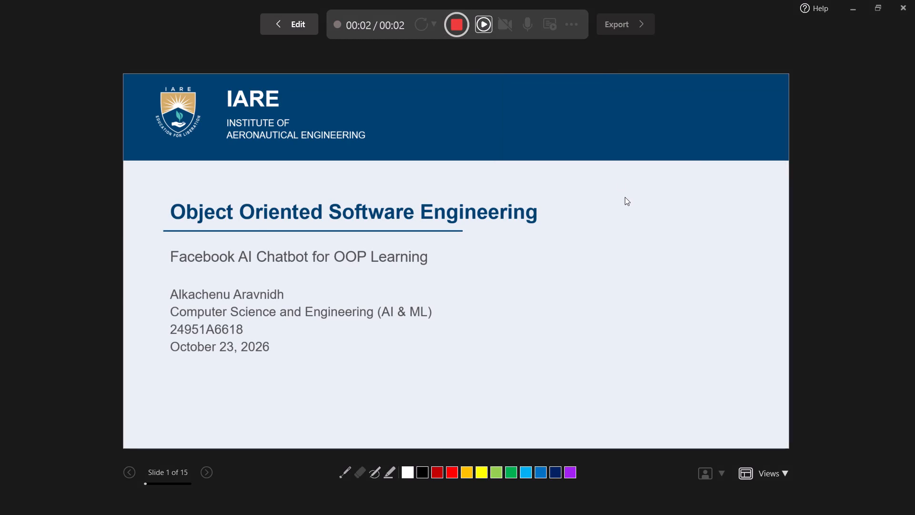
pyautogui.rightClick(503, 18)
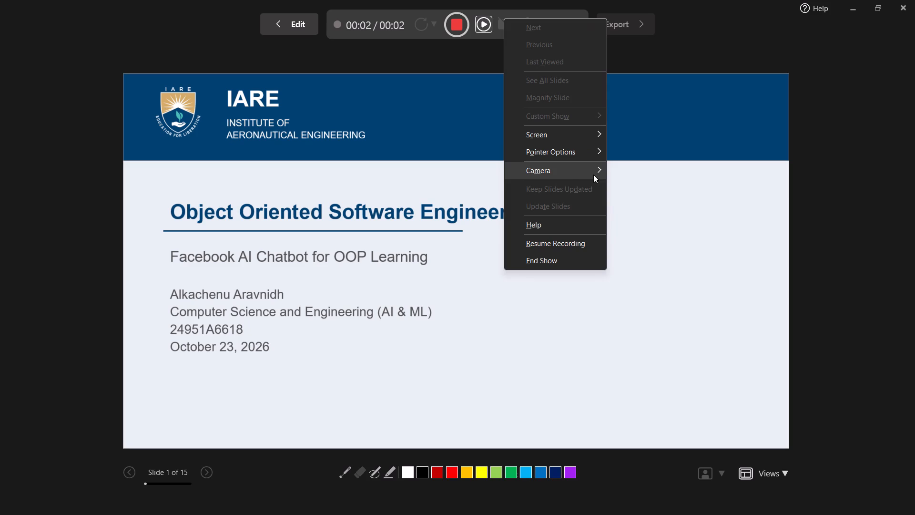
pyautogui.click(625, 185)
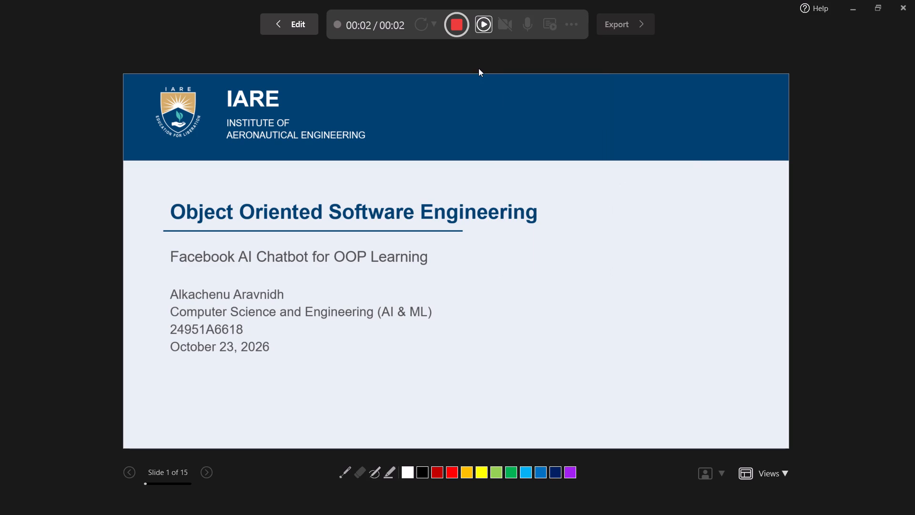
# Resume the paused recording of the title slide.
pyautogui.moveTo(475, 27); pyautogui.dragTo(483, 26)
pyautogui.click(483, 26)
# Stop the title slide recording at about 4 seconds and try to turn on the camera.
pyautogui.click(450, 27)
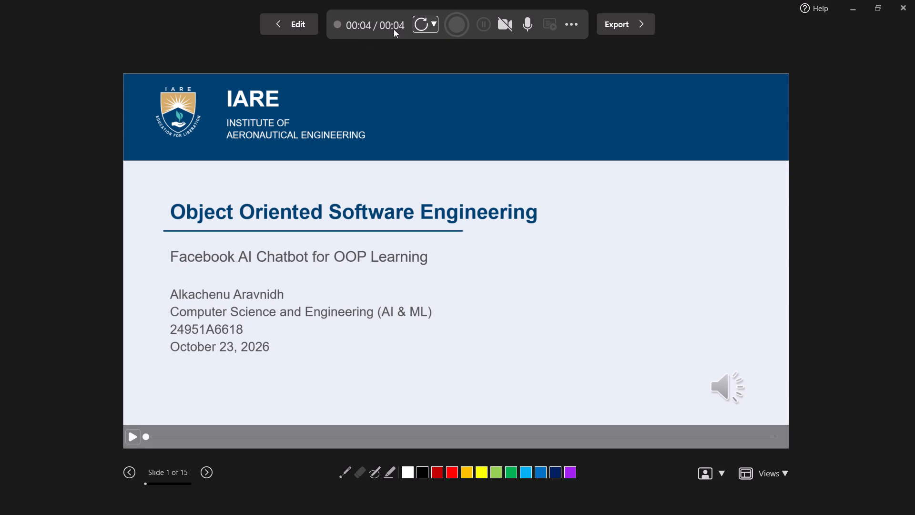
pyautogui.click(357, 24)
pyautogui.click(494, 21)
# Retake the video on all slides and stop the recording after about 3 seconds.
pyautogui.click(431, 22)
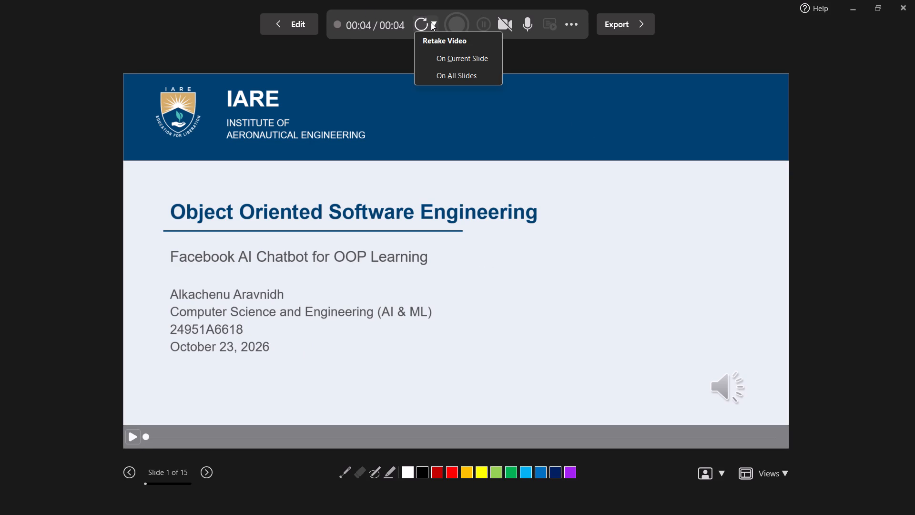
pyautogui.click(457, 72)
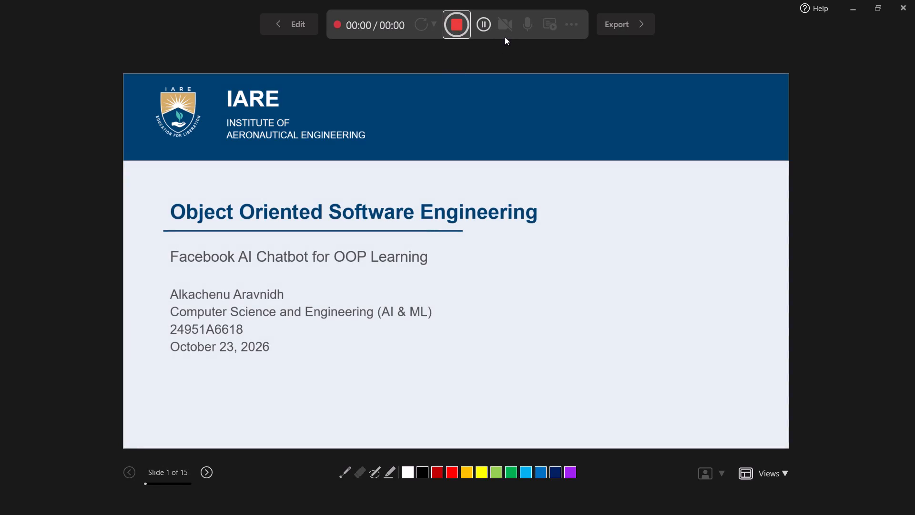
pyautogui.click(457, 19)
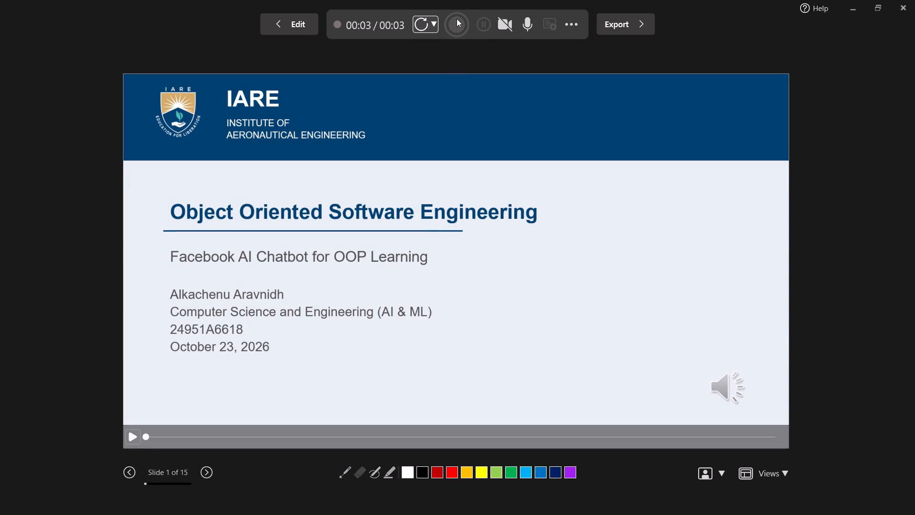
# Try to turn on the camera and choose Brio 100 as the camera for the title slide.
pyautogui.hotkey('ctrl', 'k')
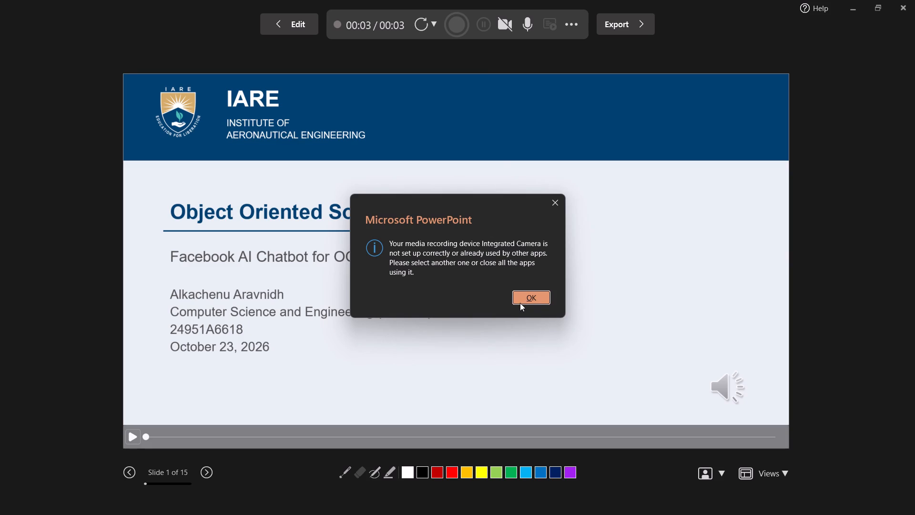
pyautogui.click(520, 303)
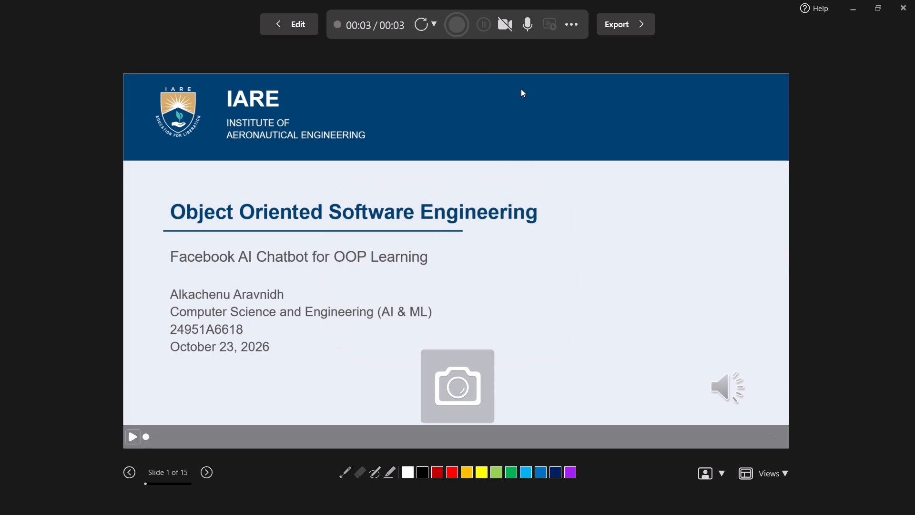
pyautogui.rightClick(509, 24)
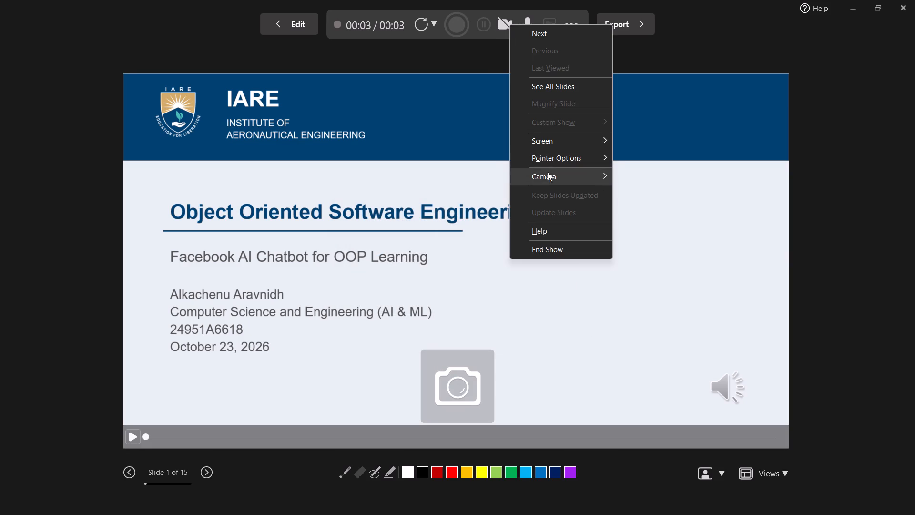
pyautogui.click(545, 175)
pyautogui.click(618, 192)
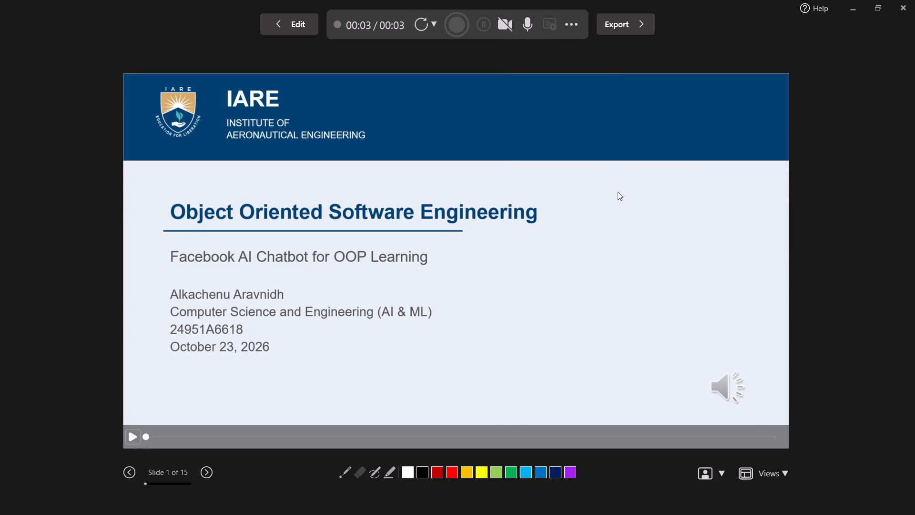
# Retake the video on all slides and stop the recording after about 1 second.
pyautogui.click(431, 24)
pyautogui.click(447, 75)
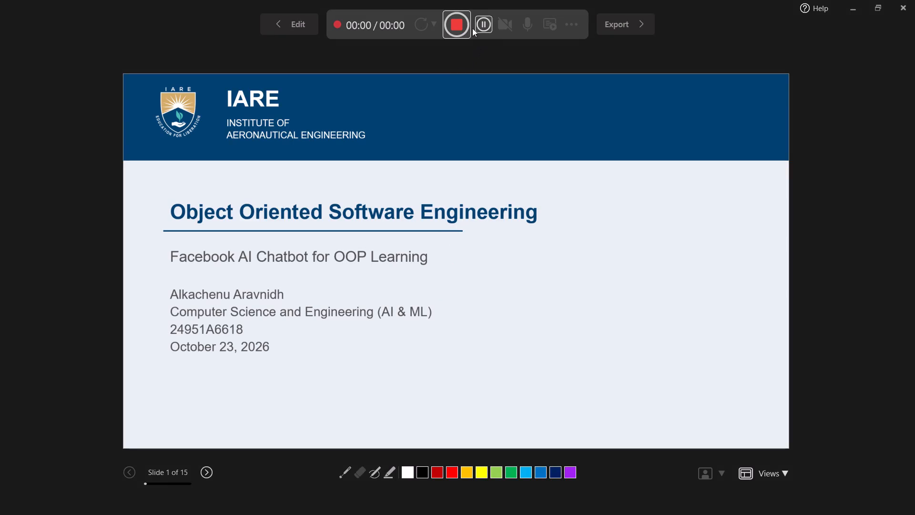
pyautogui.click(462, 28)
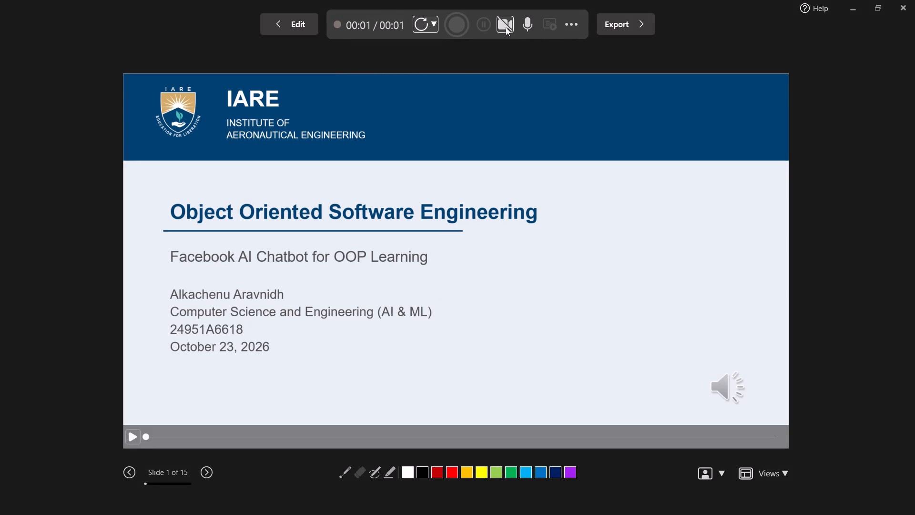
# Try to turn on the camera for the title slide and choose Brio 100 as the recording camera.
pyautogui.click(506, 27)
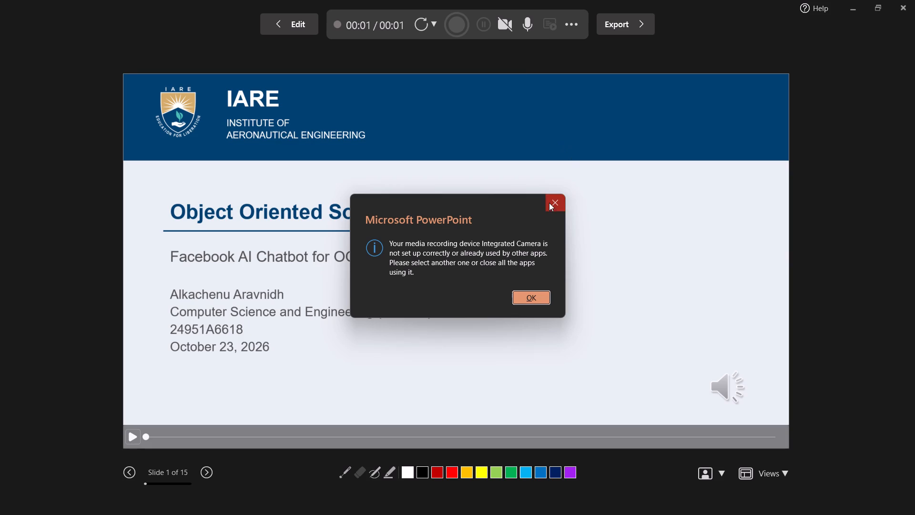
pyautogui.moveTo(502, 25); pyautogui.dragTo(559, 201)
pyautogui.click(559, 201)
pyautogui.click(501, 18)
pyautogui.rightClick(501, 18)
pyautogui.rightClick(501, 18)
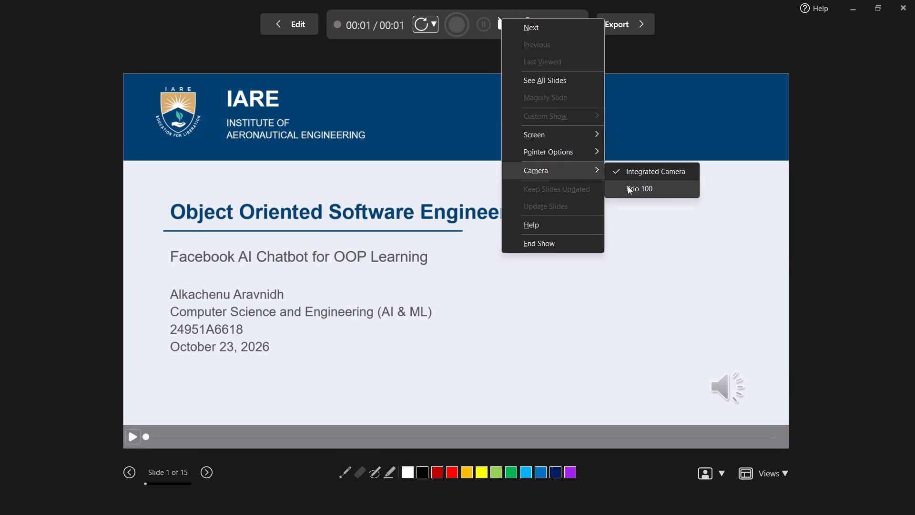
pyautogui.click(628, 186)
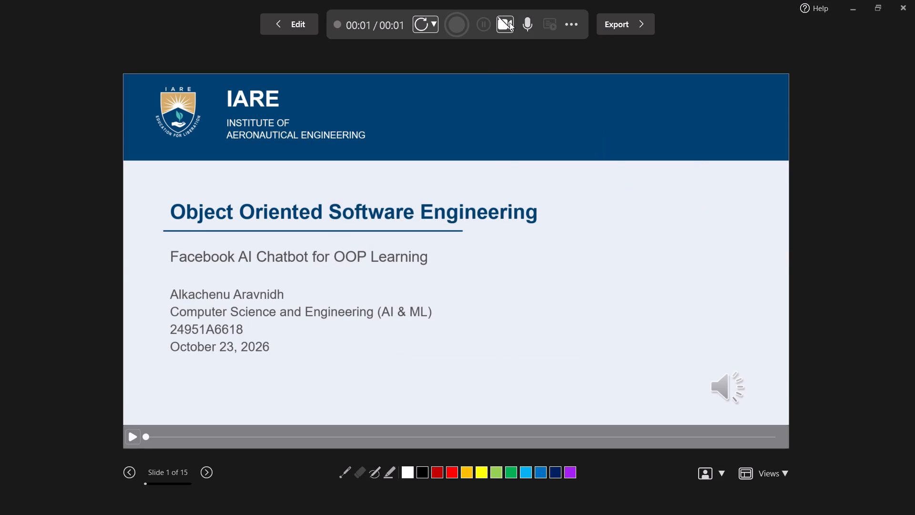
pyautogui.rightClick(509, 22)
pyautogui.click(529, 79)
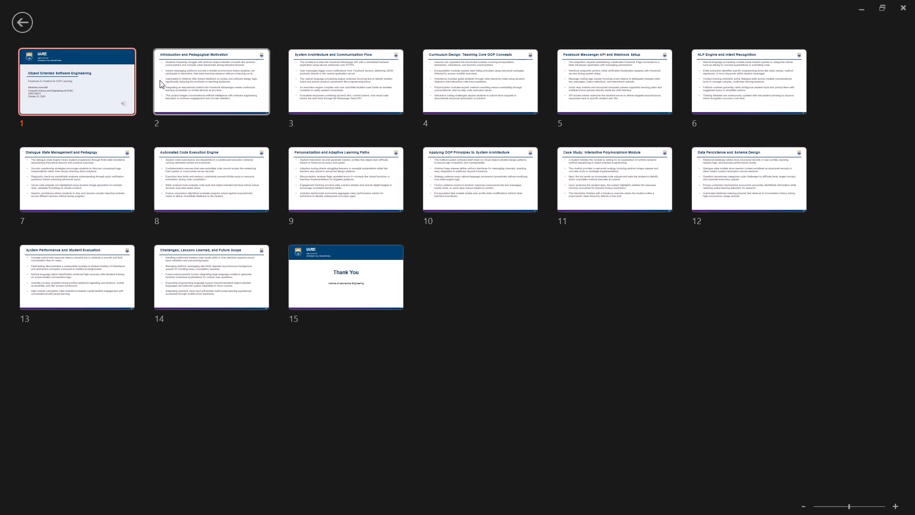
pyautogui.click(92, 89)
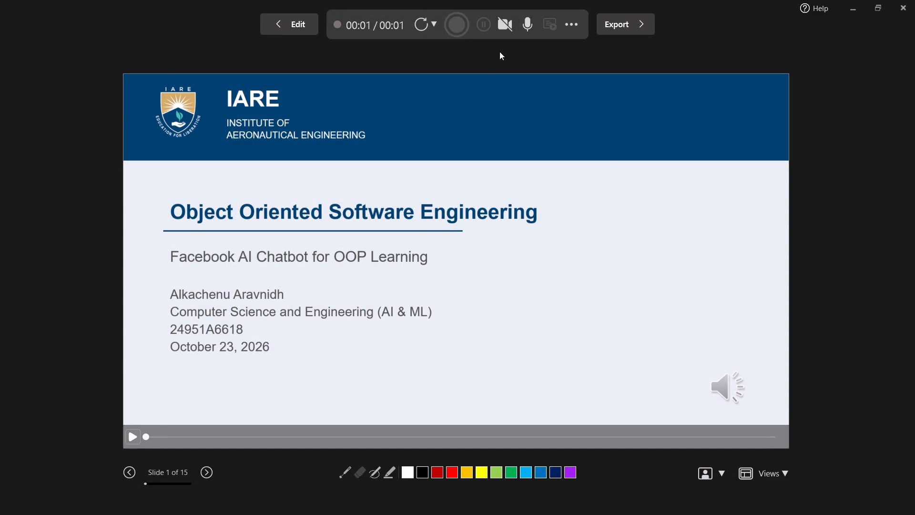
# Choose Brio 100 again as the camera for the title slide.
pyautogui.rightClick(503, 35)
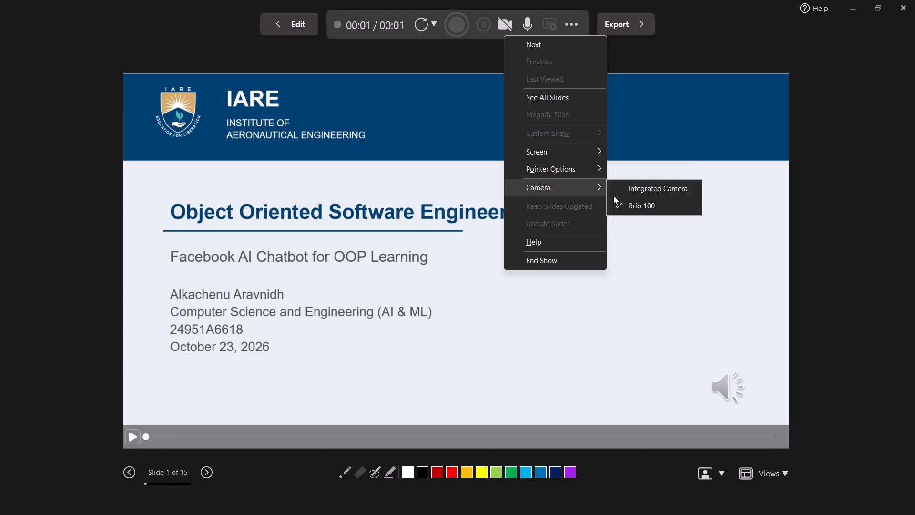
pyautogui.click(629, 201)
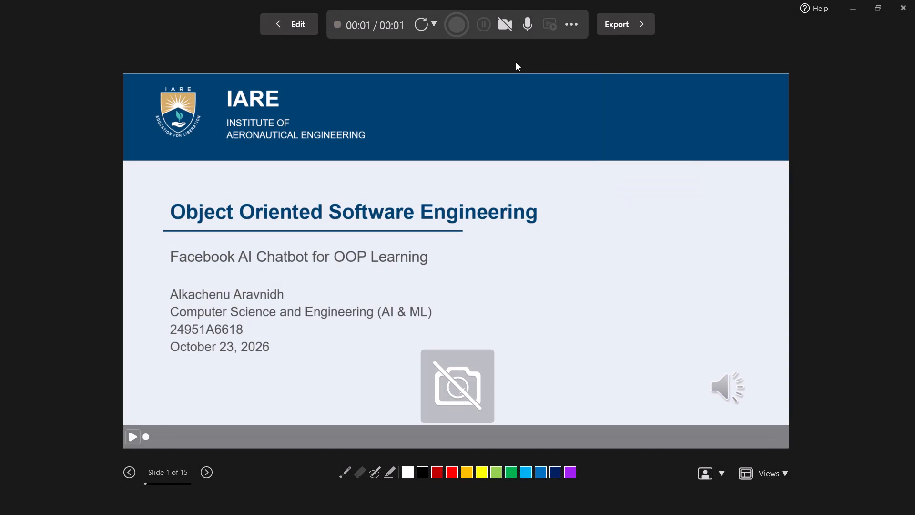
# Switch the recording camera for the title slide to Integrated Camera.
pyautogui.rightClick(498, 21)
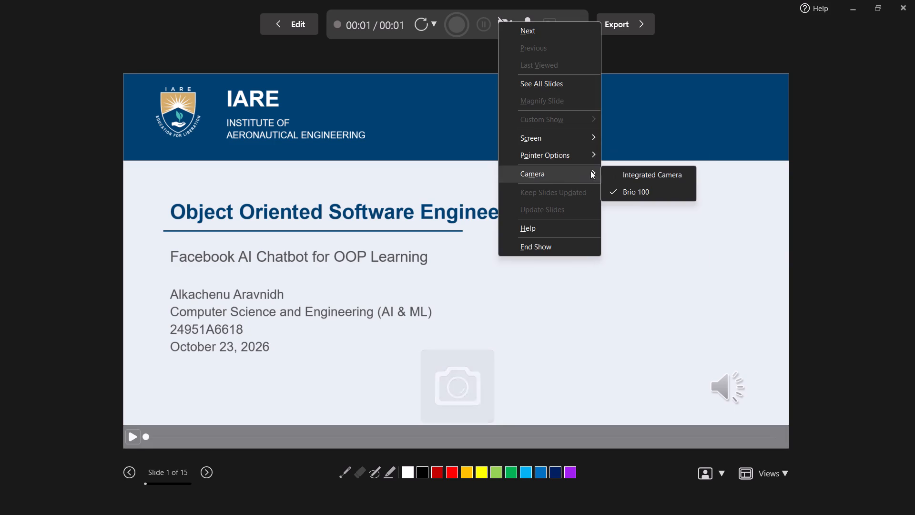
pyautogui.click(617, 179)
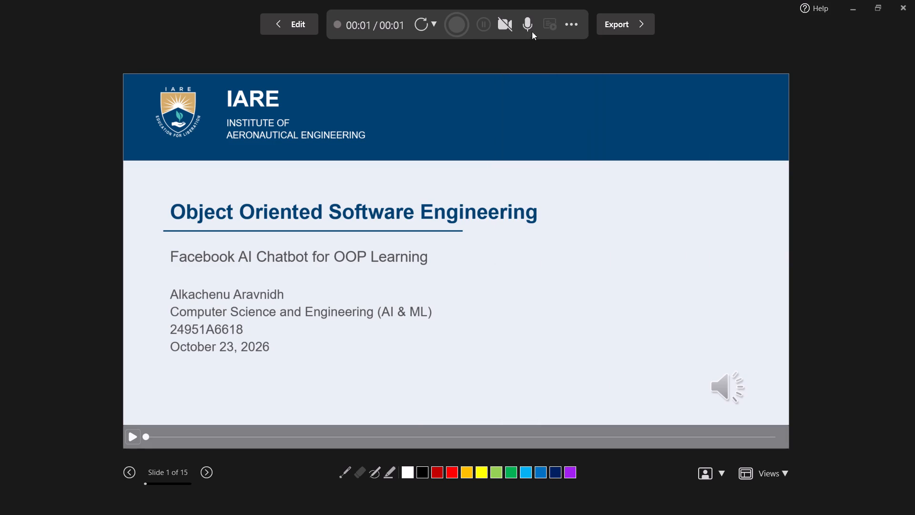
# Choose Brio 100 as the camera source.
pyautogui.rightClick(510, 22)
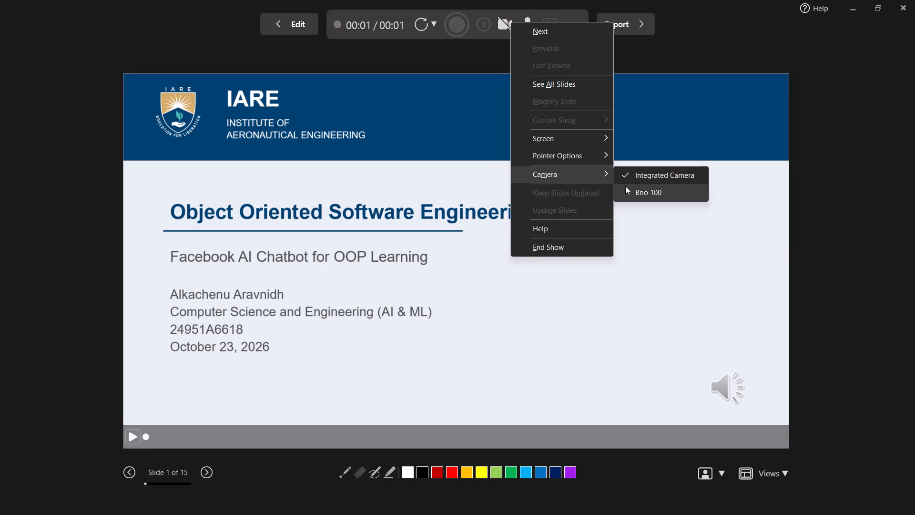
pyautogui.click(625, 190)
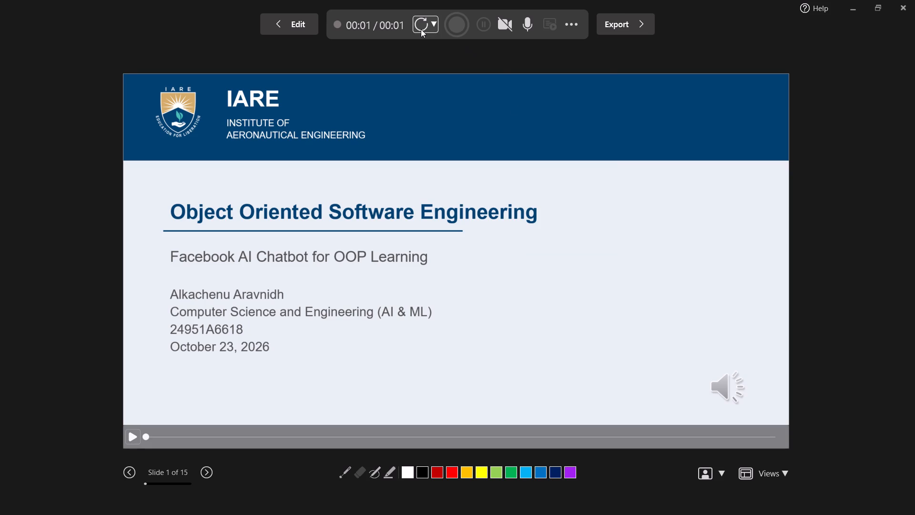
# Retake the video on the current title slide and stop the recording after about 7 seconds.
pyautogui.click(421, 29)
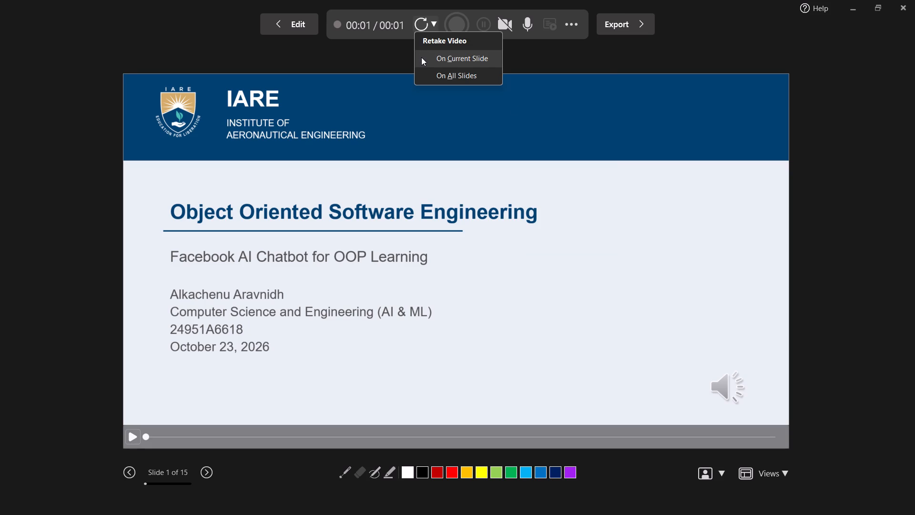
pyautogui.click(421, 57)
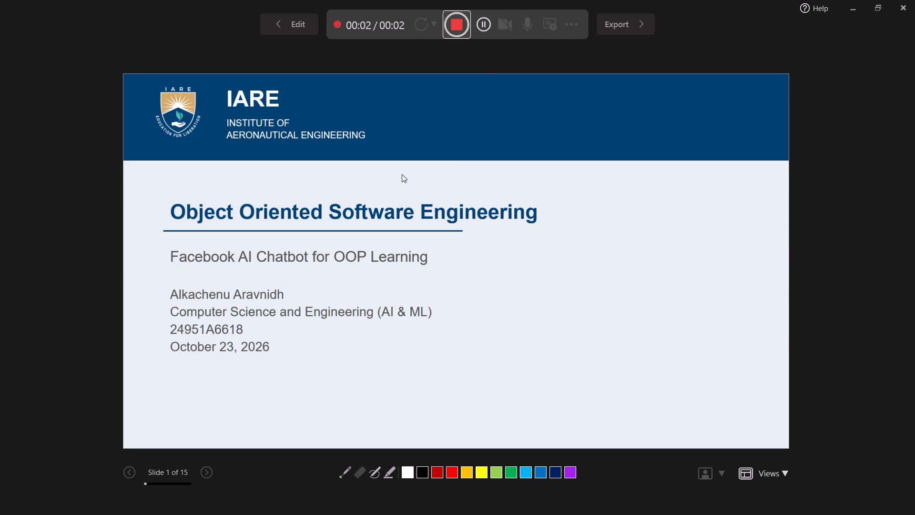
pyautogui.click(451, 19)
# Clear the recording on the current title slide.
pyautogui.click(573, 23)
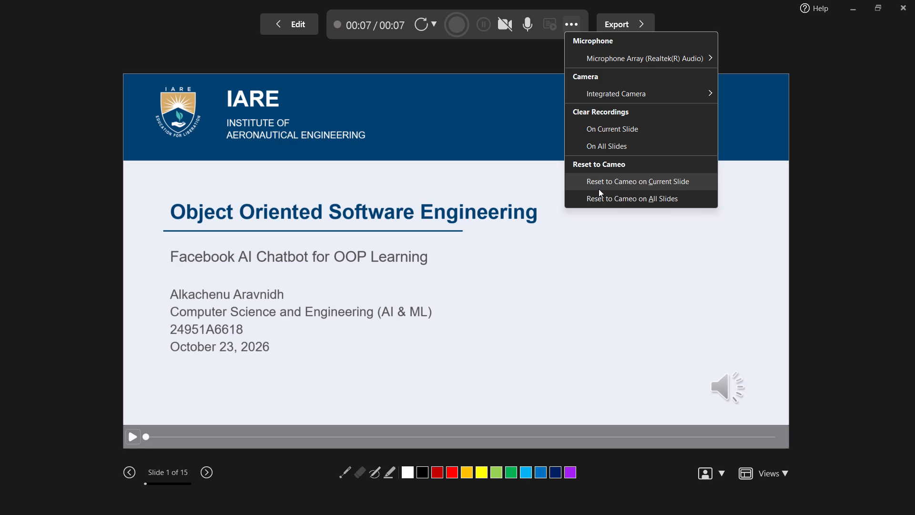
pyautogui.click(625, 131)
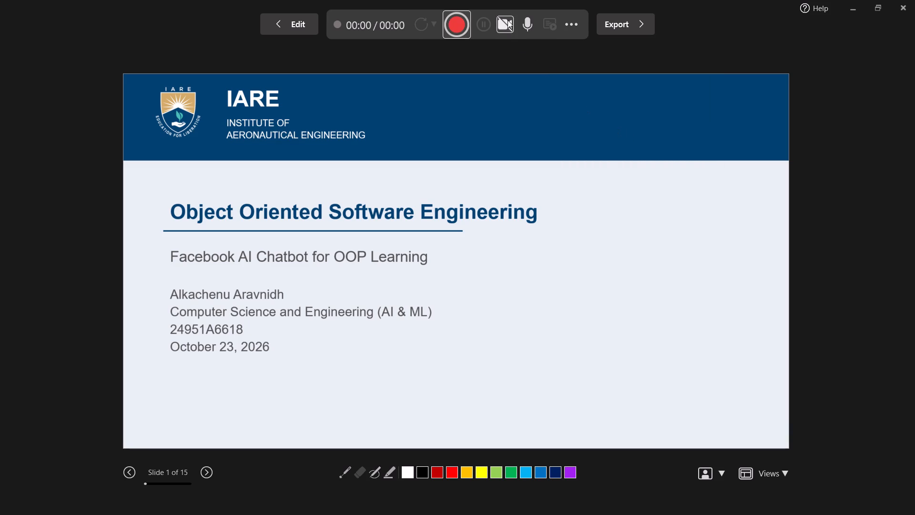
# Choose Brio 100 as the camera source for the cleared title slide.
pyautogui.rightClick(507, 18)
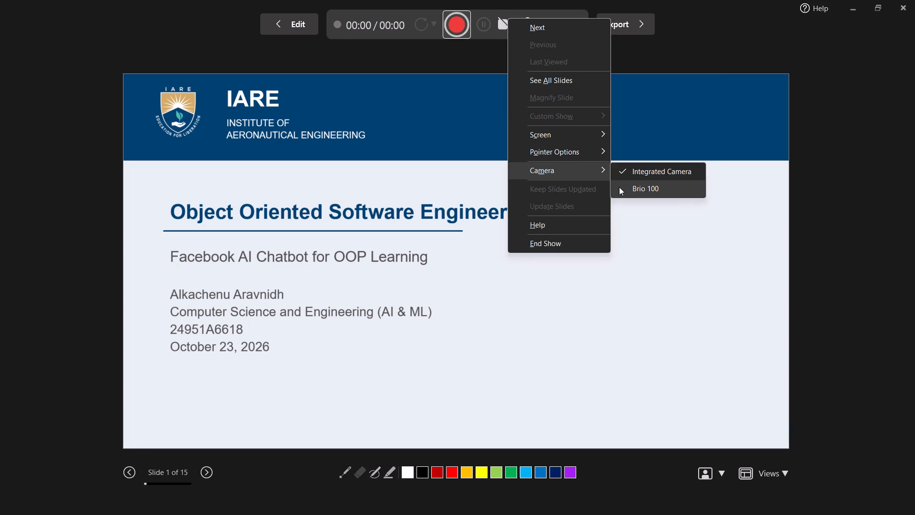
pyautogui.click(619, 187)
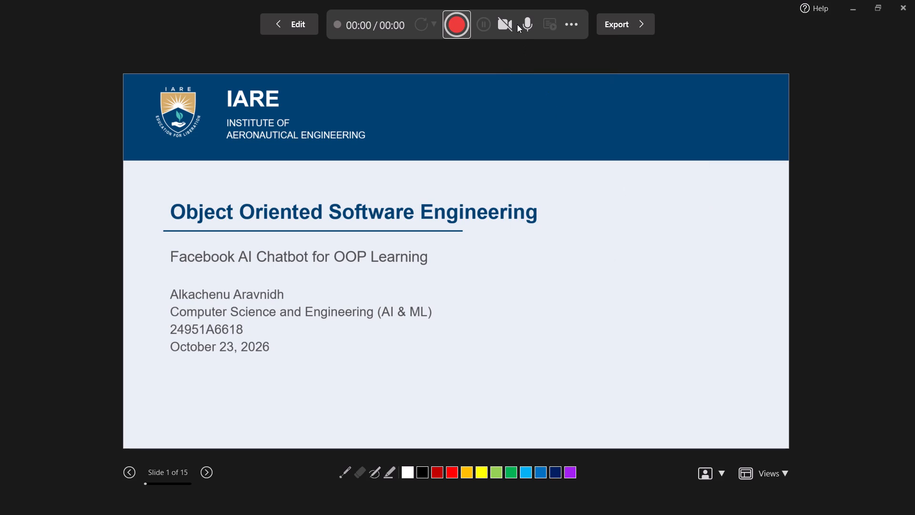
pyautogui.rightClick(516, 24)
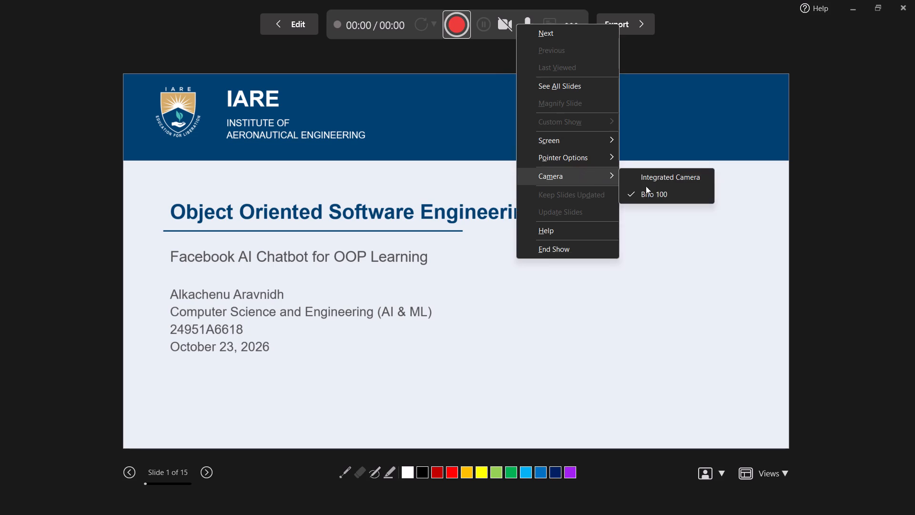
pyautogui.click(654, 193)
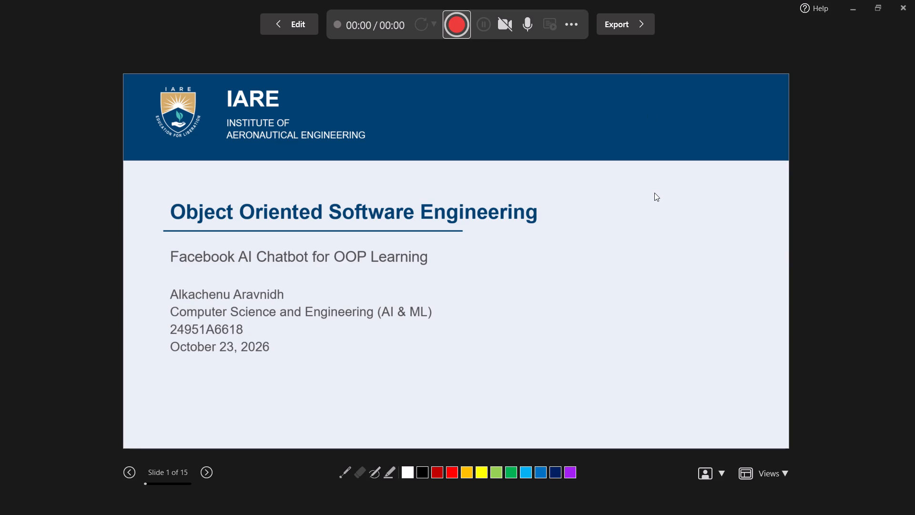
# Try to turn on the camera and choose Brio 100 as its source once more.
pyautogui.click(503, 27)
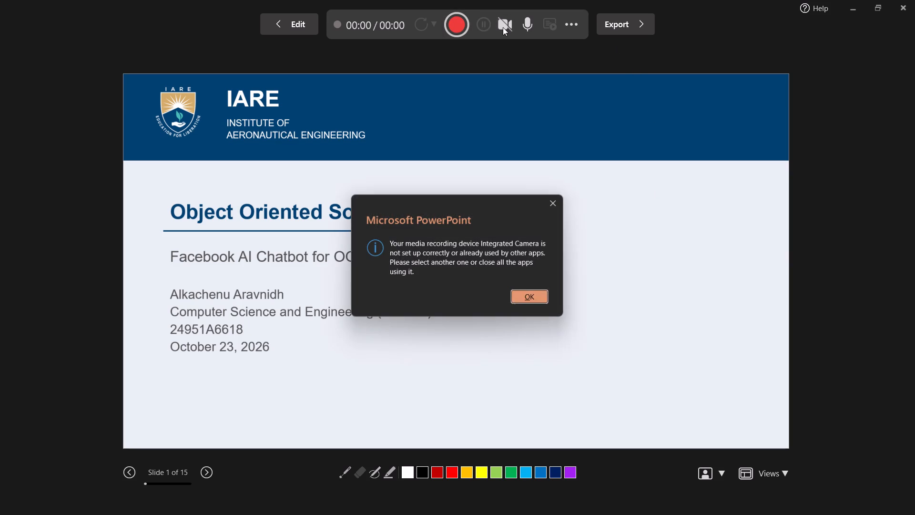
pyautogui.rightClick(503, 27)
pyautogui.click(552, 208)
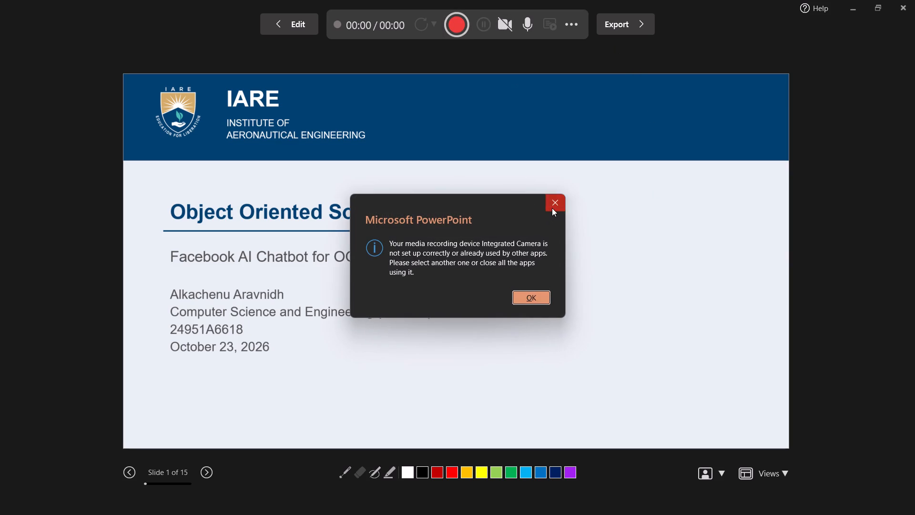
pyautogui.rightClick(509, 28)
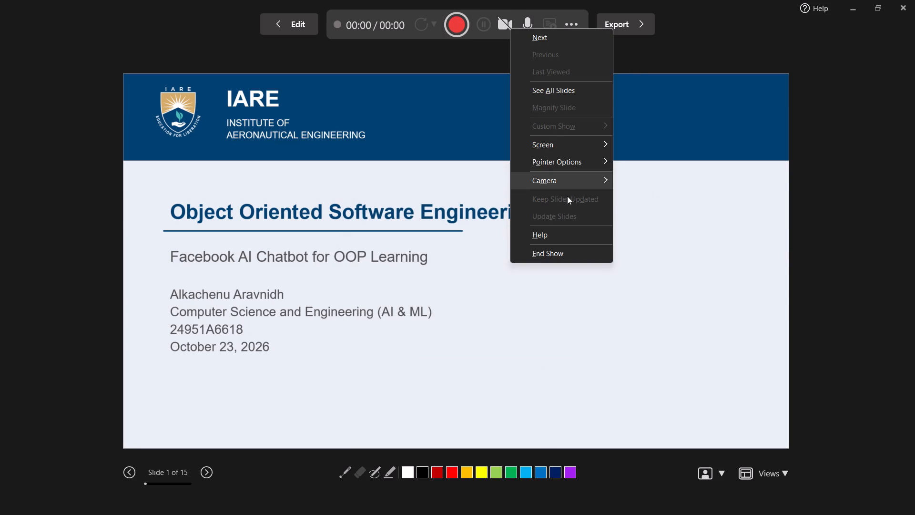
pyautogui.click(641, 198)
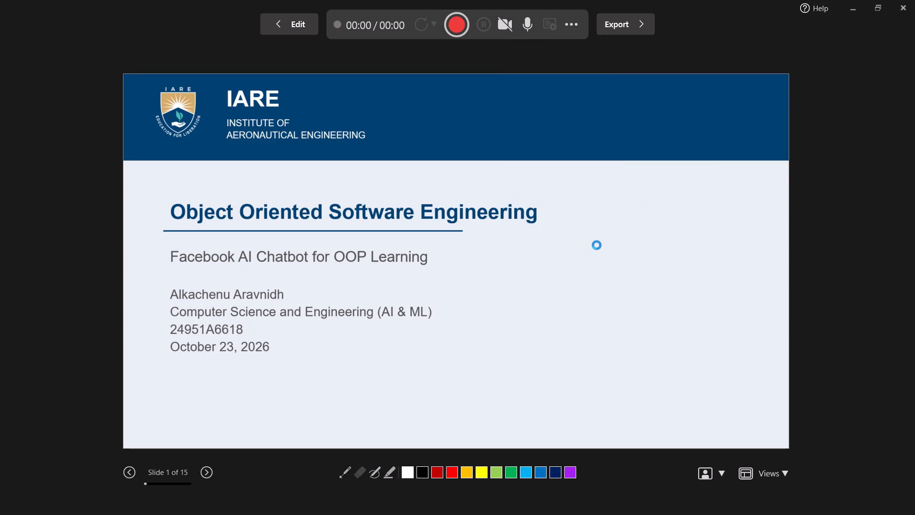
# Close the recording, slide show and presentation windows of oose aat2 ppt without saving the changes.
pyautogui.click(914, 0)
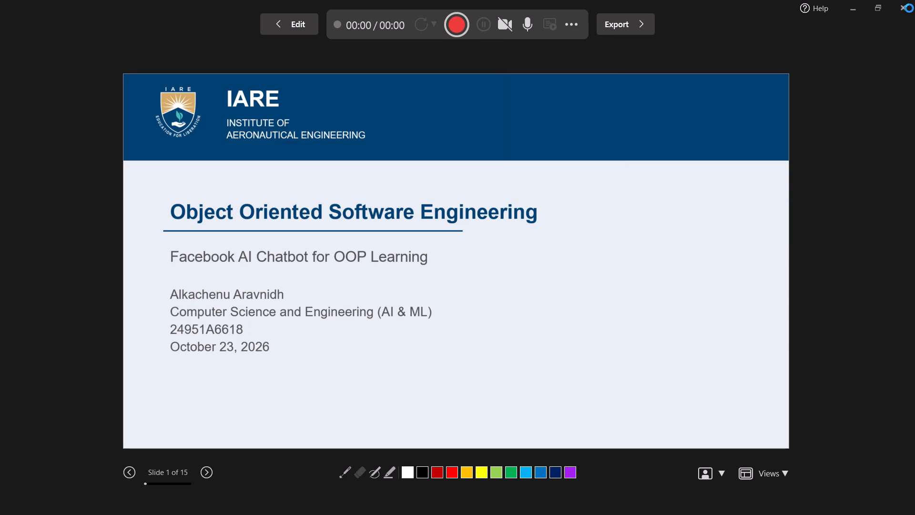
pyautogui.click(909, 8)
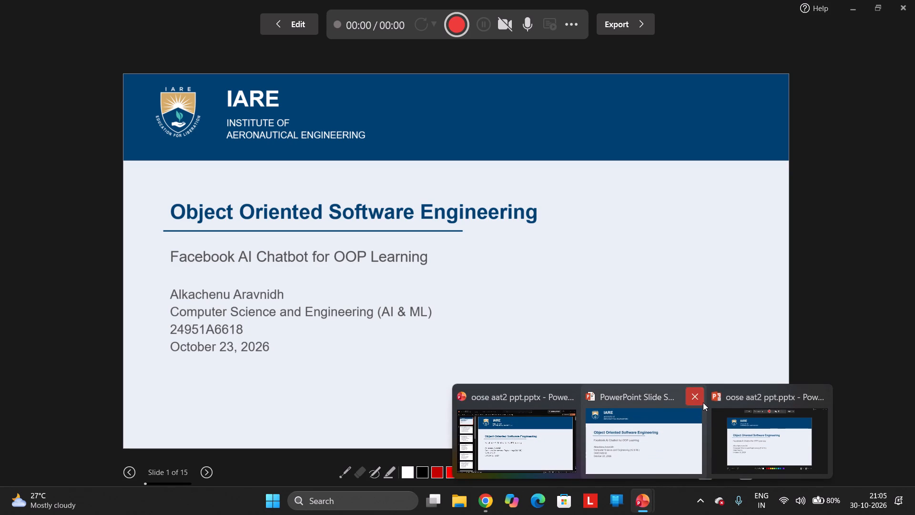
pyautogui.click(703, 402)
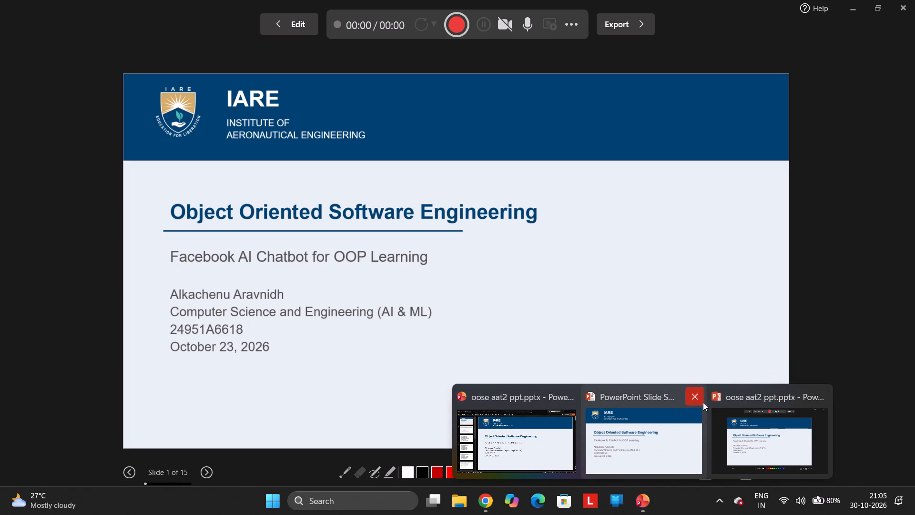
pyautogui.click(696, 398)
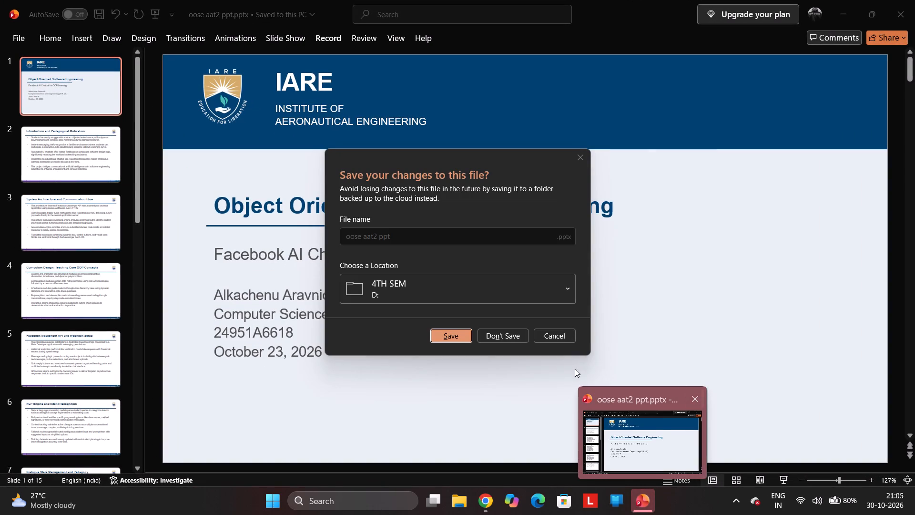
pyautogui.click(511, 338)
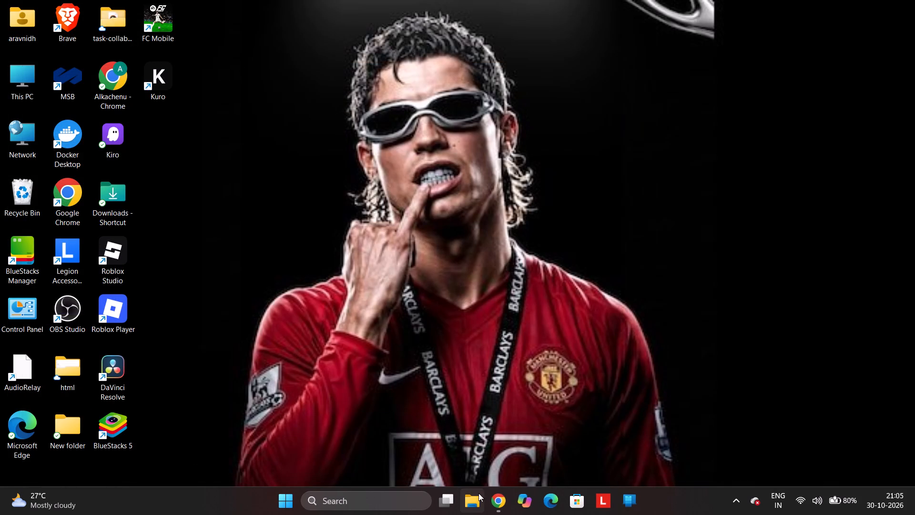
# Reopen the oose aat2 ppt.pptx presentation from the recent files in File Explorer.
pyautogui.click(476, 496)
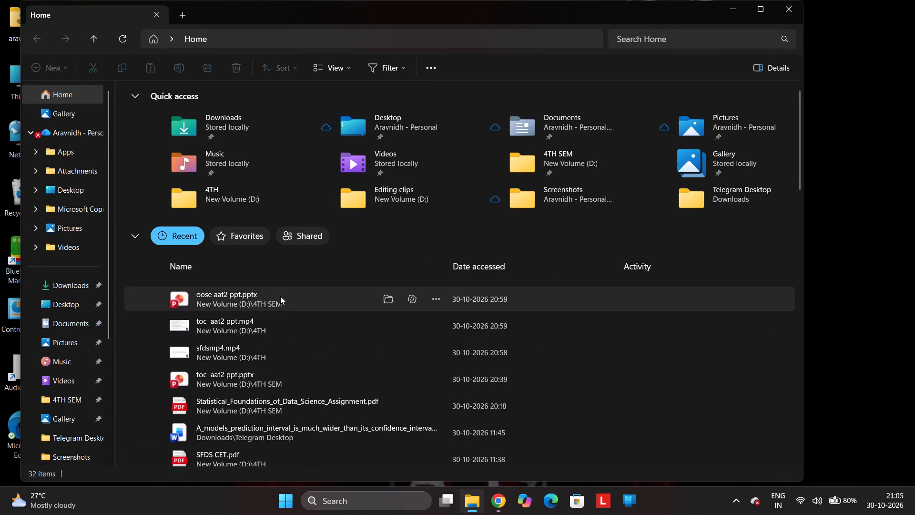
pyautogui.doubleClick(280, 296)
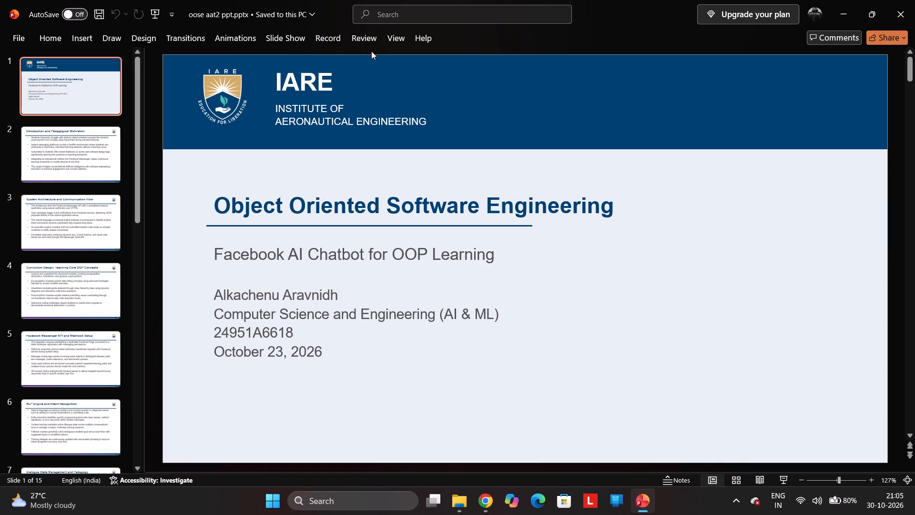
# Open the presentation's recording view from the beginning, at slide 1.
pyautogui.click(343, 40)
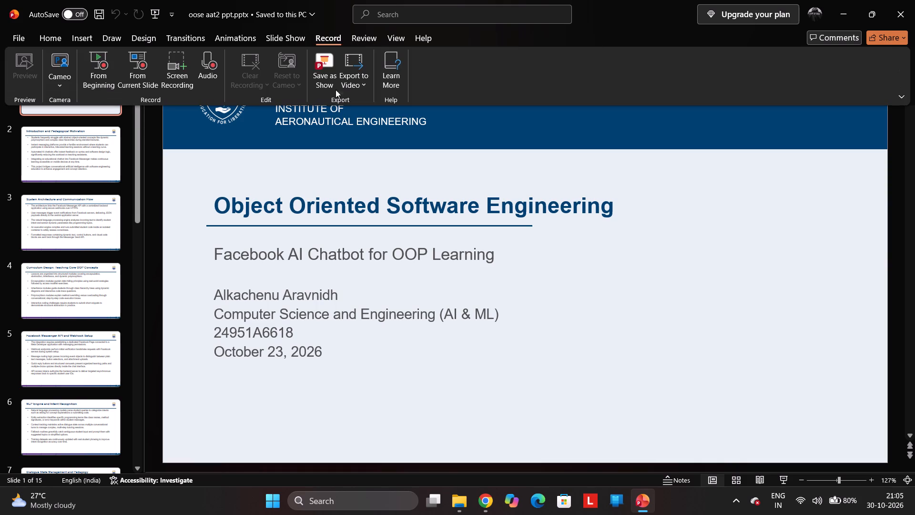
pyautogui.click(112, 73)
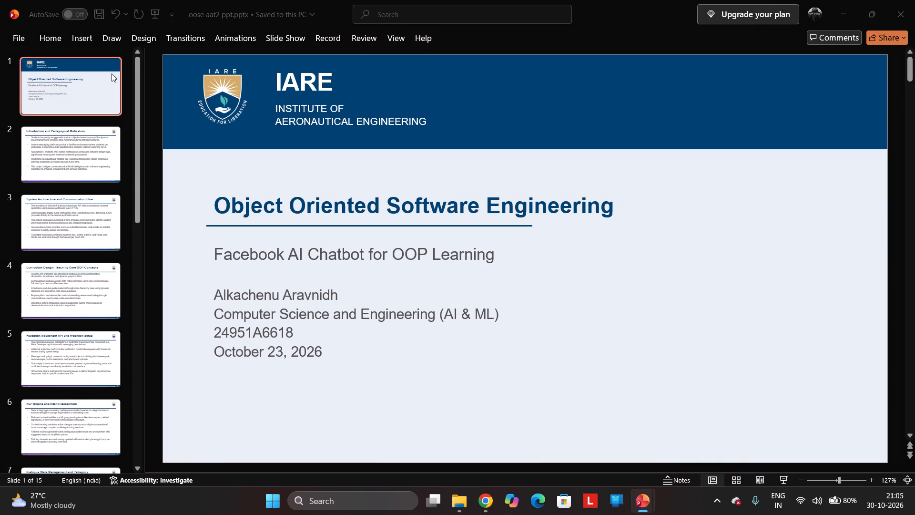
# Minimize the recording window to bring up the full-screen slide show of the title slide.
pyautogui.click(859, 0)
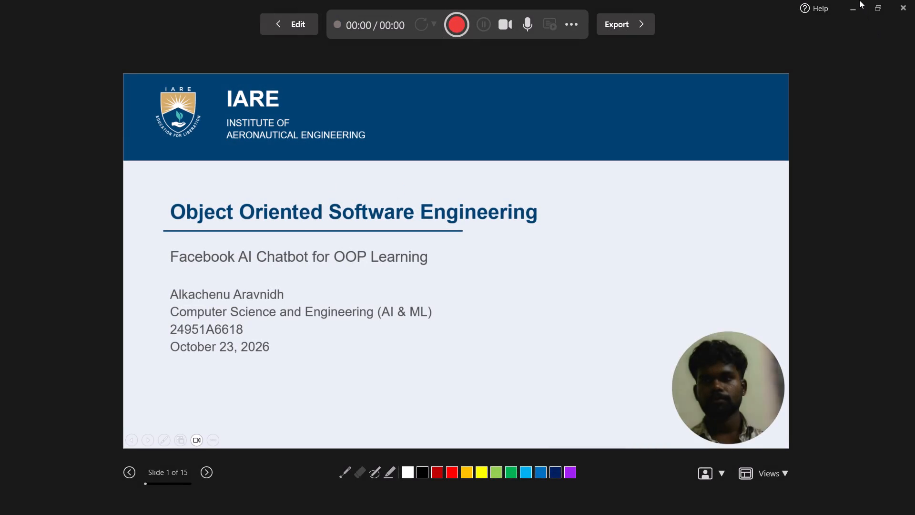
pyautogui.click(854, 5)
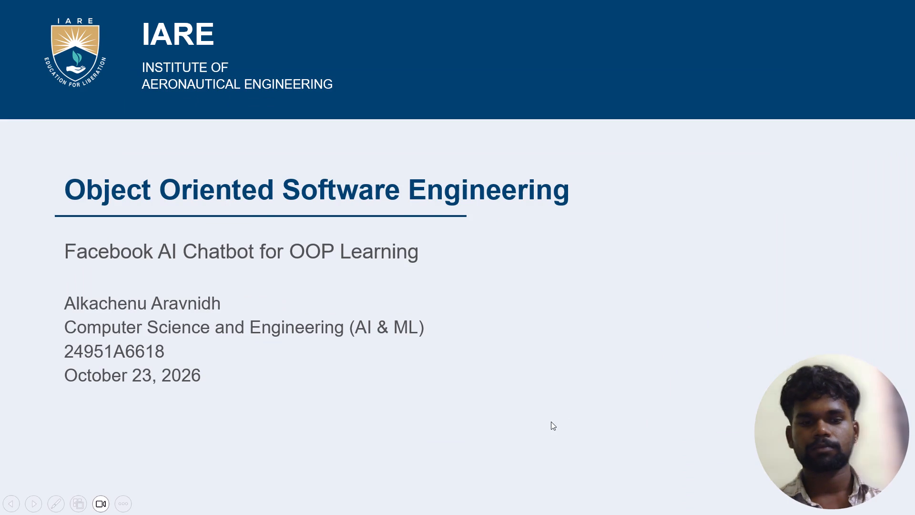
# Exit the slide show and start a new recording of the deck with the presenter camera on.
pyautogui.press('Escape')
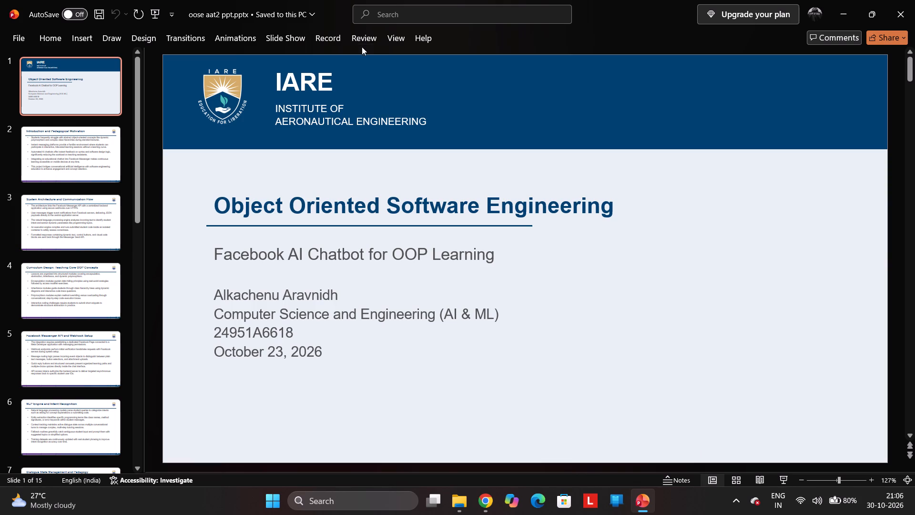
pyautogui.click(331, 40)
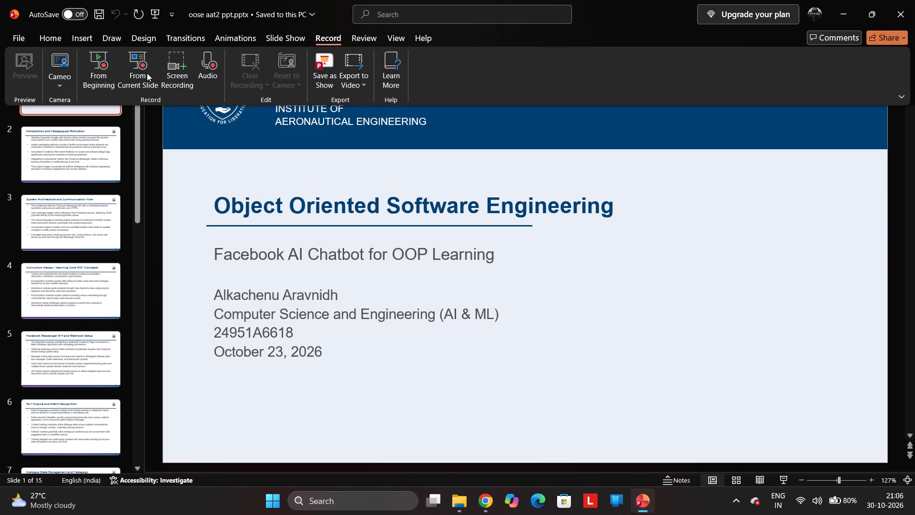
# Open the recording view at the title slide and check which camera source is selected.
pyautogui.click(113, 66)
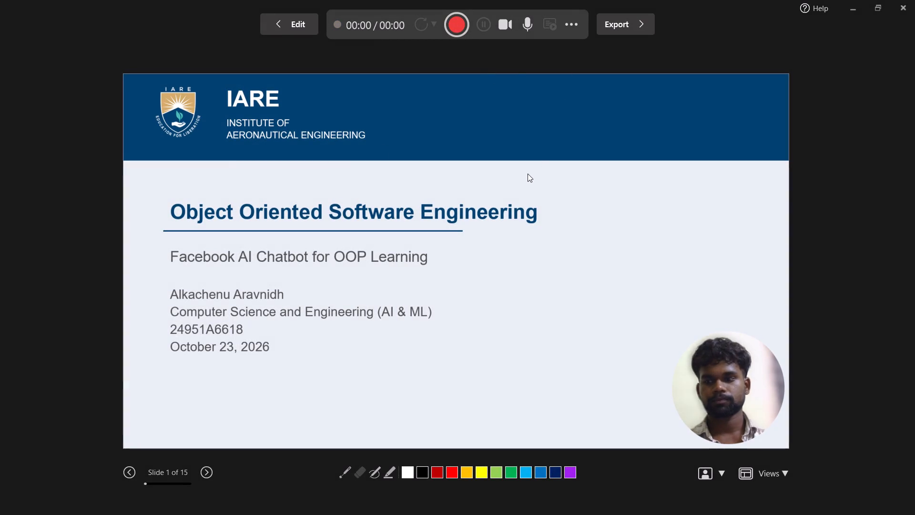
pyautogui.rightClick(500, 31)
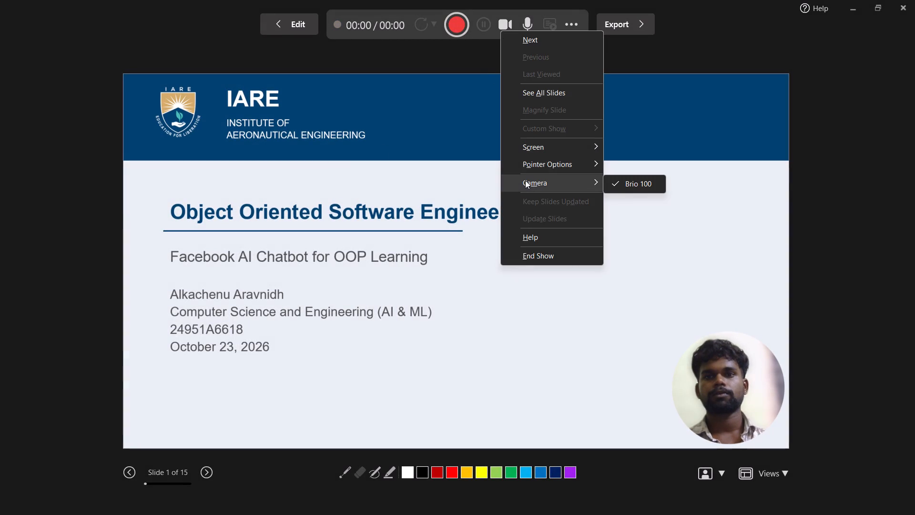
pyautogui.click(488, 165)
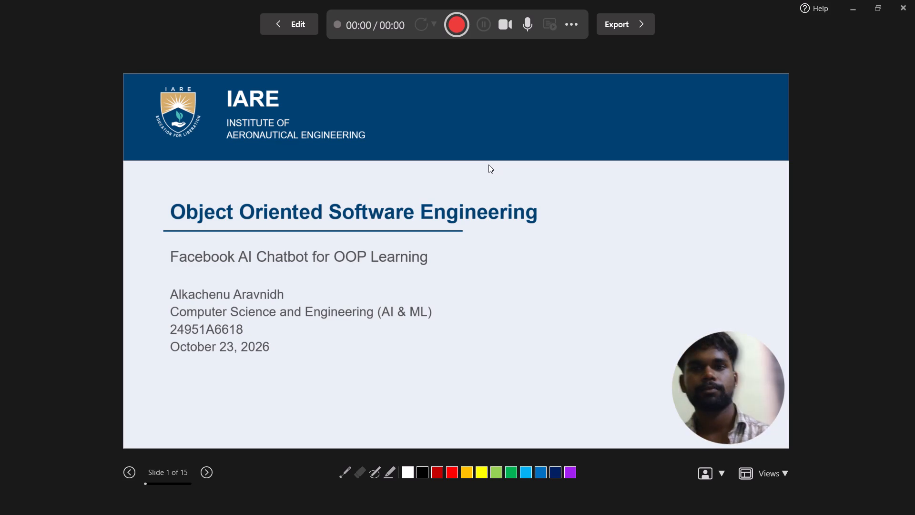
# Start the recording, present the title slide with the camera feed on, and advance to the Introduction and Pedagogical Motivation slide.
pyautogui.click(454, 24)
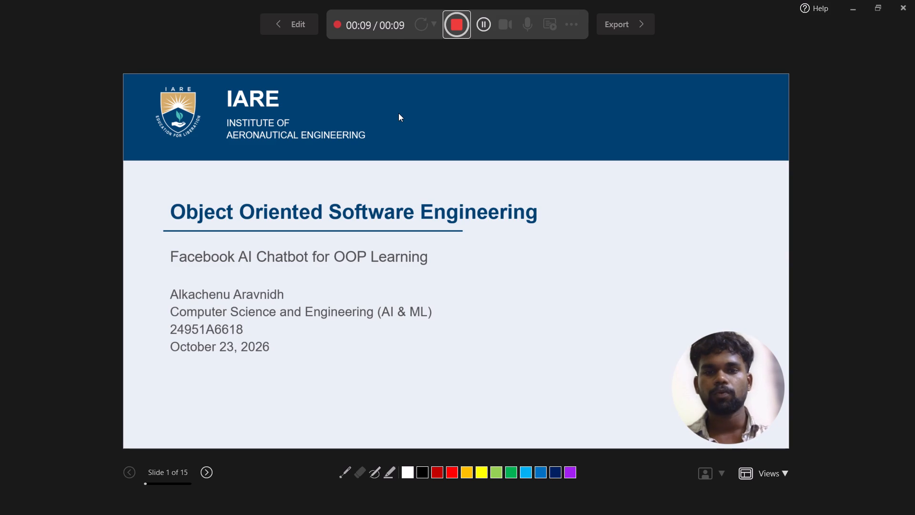
pyautogui.click(206, 472)
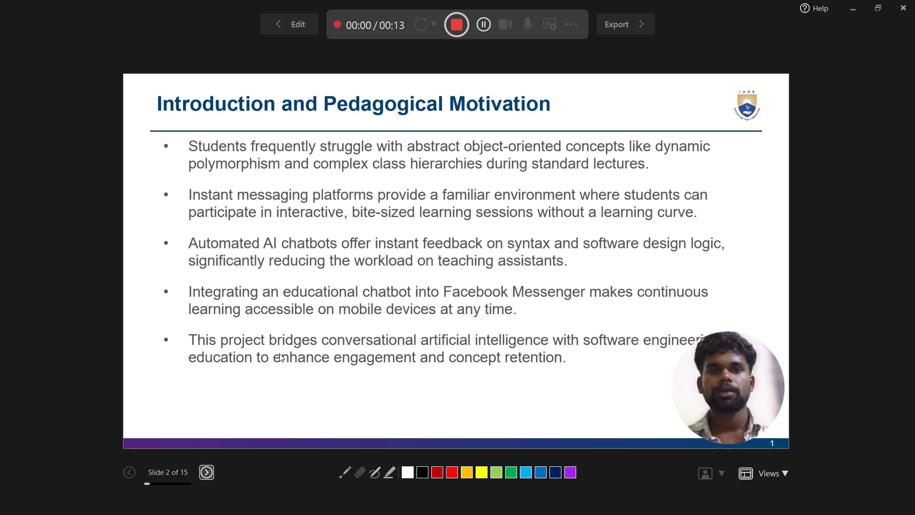
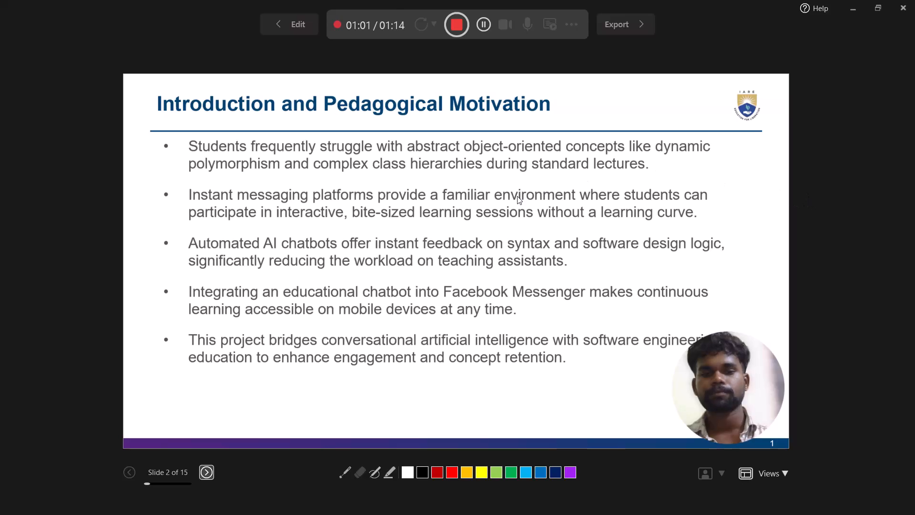
# Advance the running recording from the Introduction and Pedagogical Motivation slide to System Architecture and Communication Flow, slide 3.
pyautogui.click(209, 472)
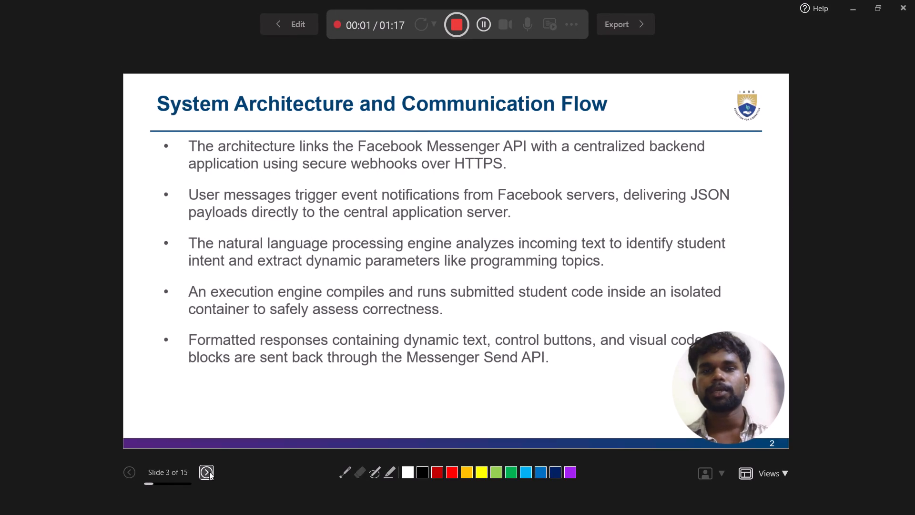
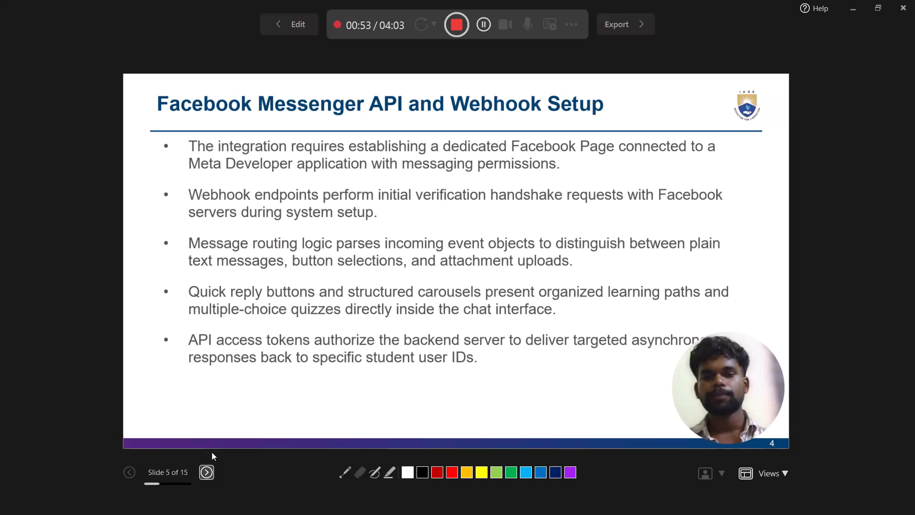
# Advance the running recording to slide 6, NLP Engine and Intent Recognition.
pyautogui.click(210, 466)
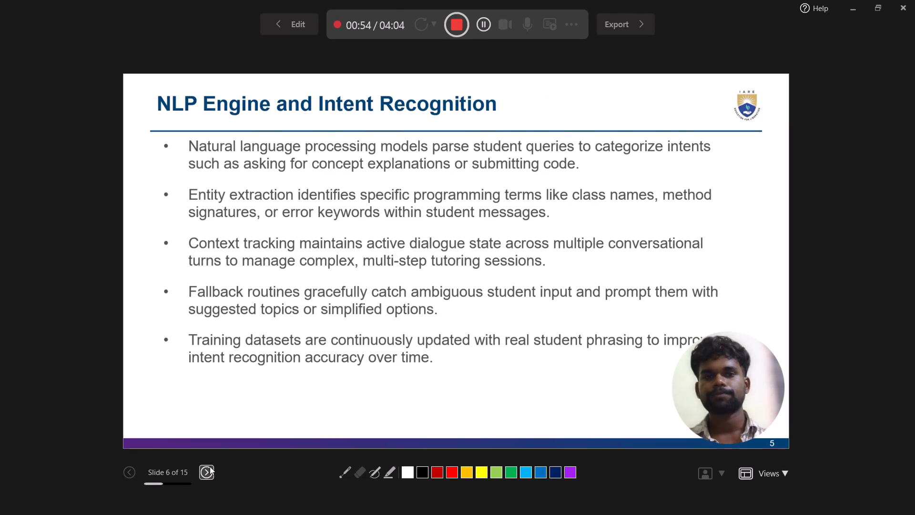
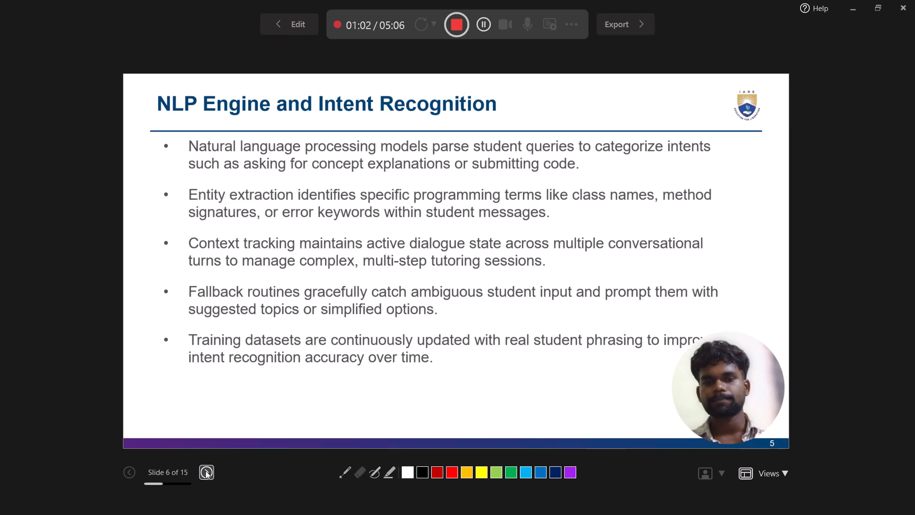
# Advance the ongoing recording from the NLP Engine and Intent Recognition slide to the Dialogue State Management and Pedagogy slide.
pyautogui.click(204, 471)
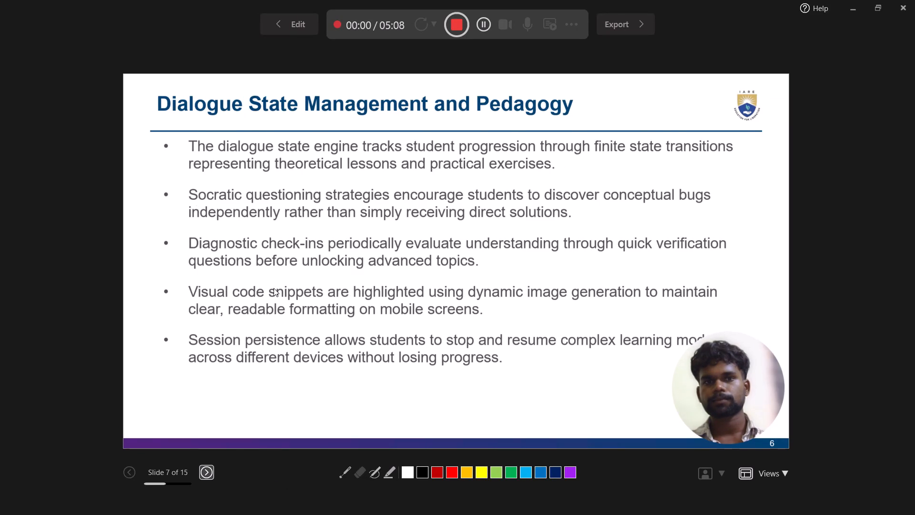
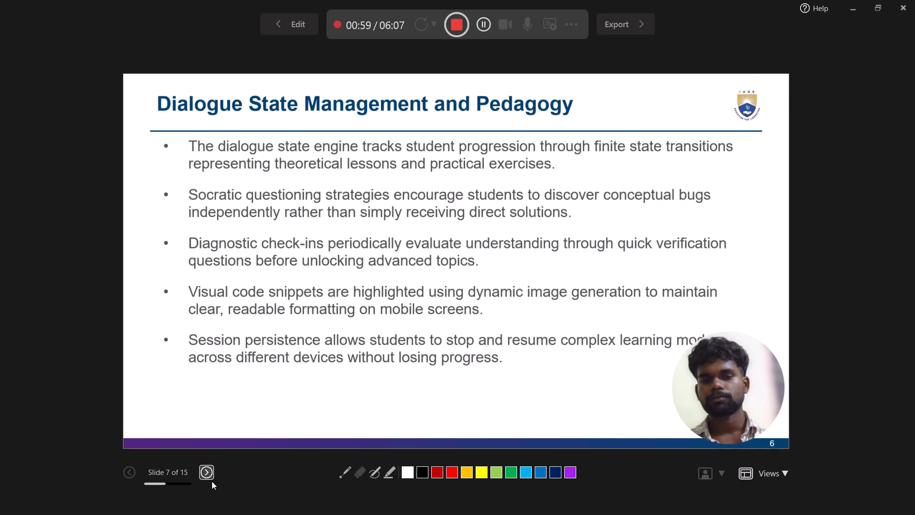
# Advance the ongoing recording from the Dialogue State Management and Pedagogy slide to the next slide.
pyautogui.click(204, 471)
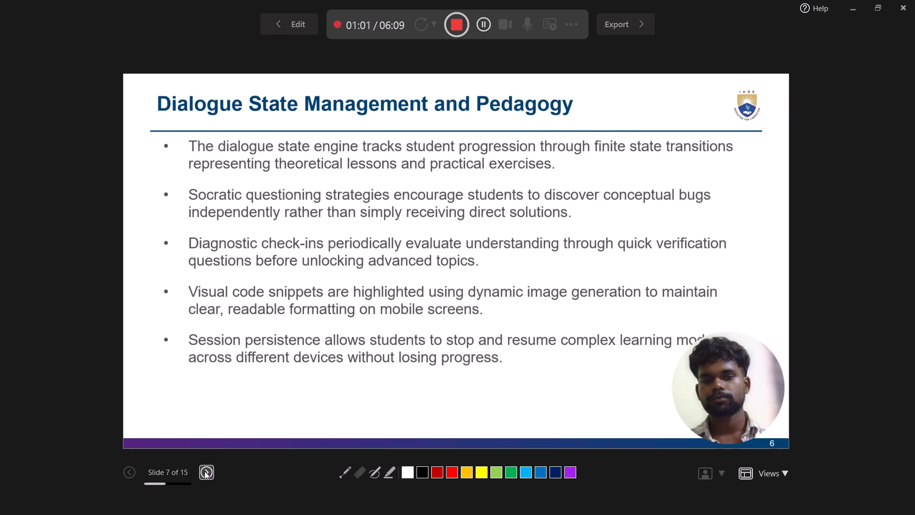
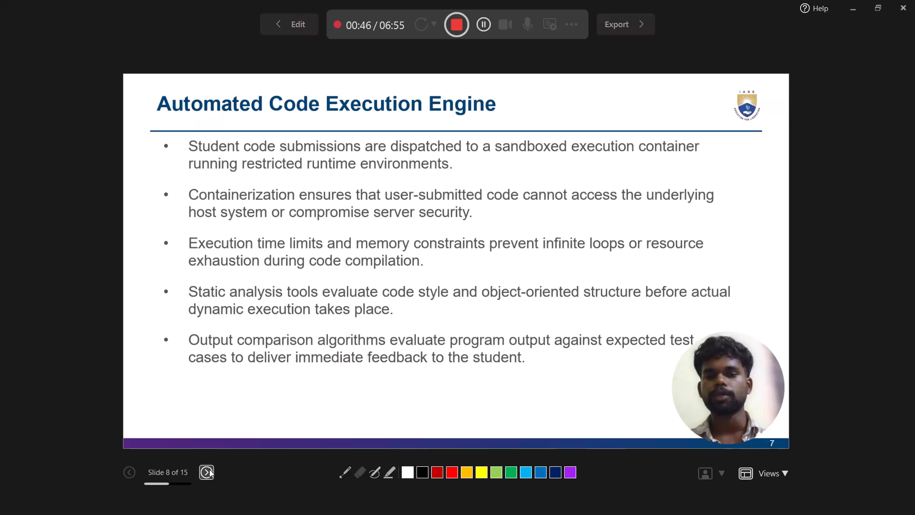
# Advance the ongoing recording from the Automated Code Execution Engine slide to the Personalization and Adaptive Learning Paths slide.
pyautogui.click(206, 471)
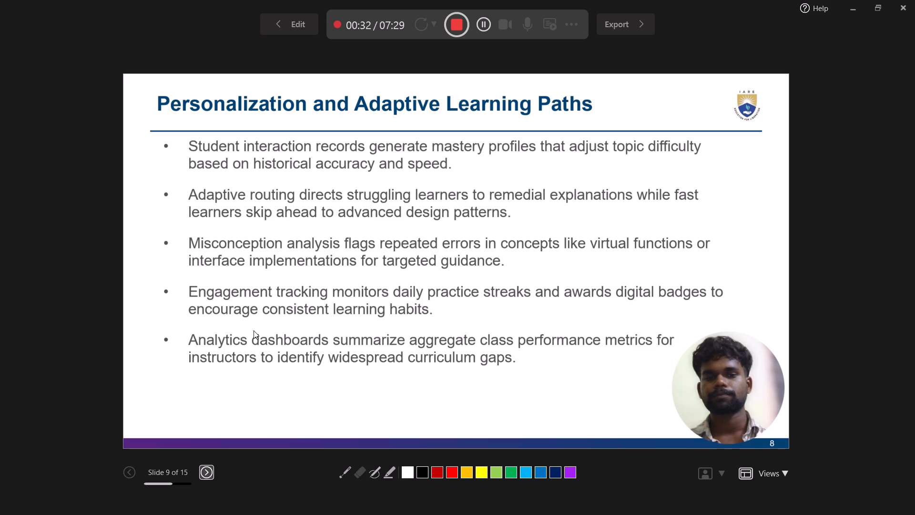
# After narrating Personalization and Adaptive Learning Paths, advance the recording to the Applying OOP Principles to System Architecture slide.
pyautogui.click(208, 479)
pyautogui.moveTo(208, 479); pyautogui.dragTo(206, 470)
pyautogui.click(206, 470)
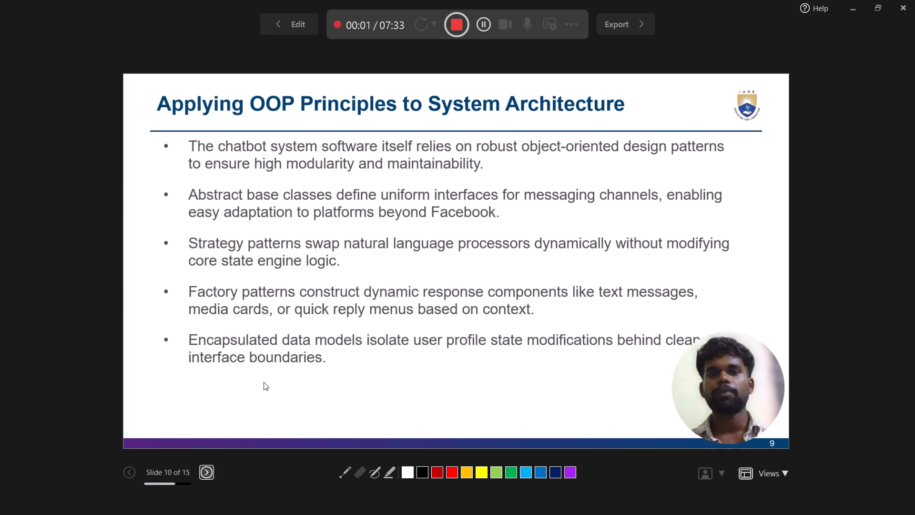
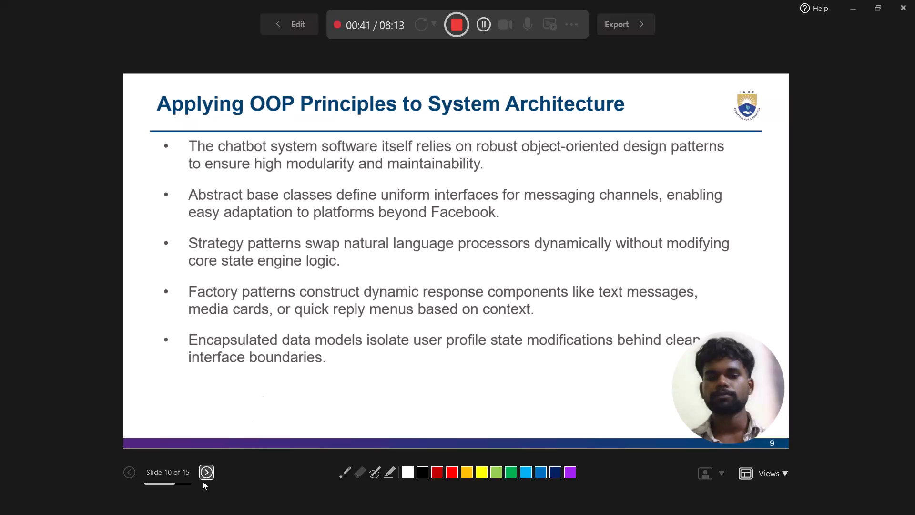
# After narrating Applying OOP Principles to System Architecture, advance the ongoing recording from slide 10 to the next slide.
pyautogui.click(203, 481)
pyautogui.click(204, 473)
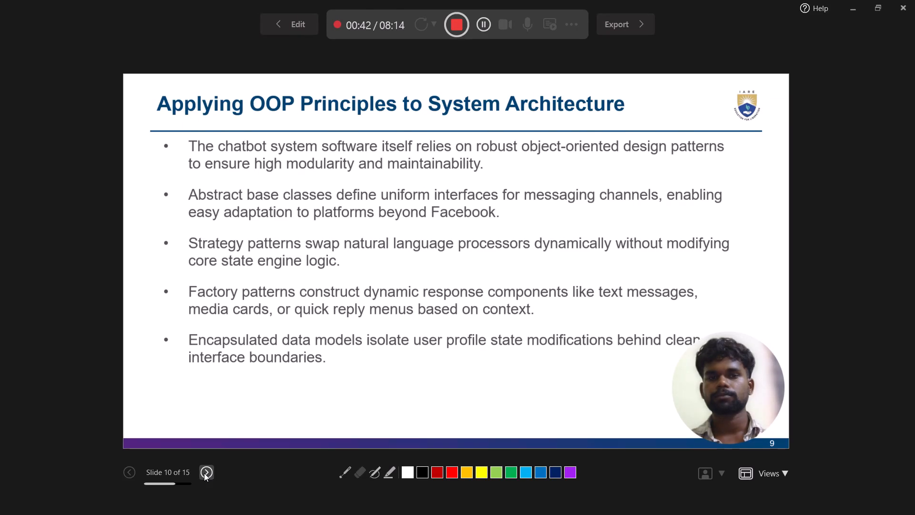
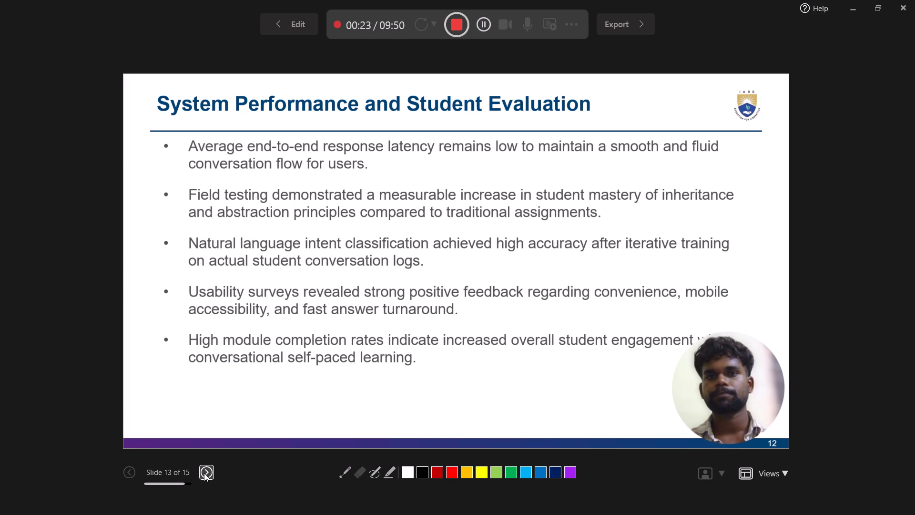
# Finish narrating slides 13 and 14, advance to the closing Thank You slide 15, and stop the recording.
pyautogui.click(204, 473)
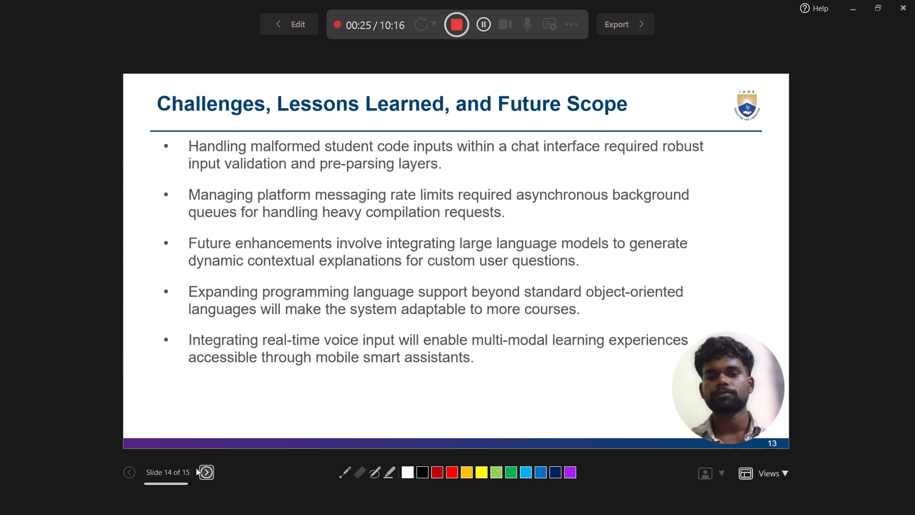
pyautogui.click(204, 472)
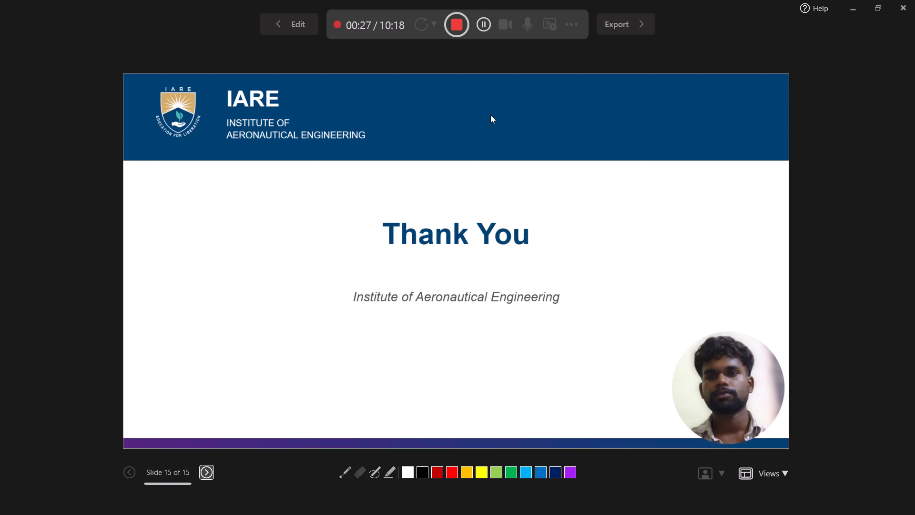
pyautogui.click(454, 22)
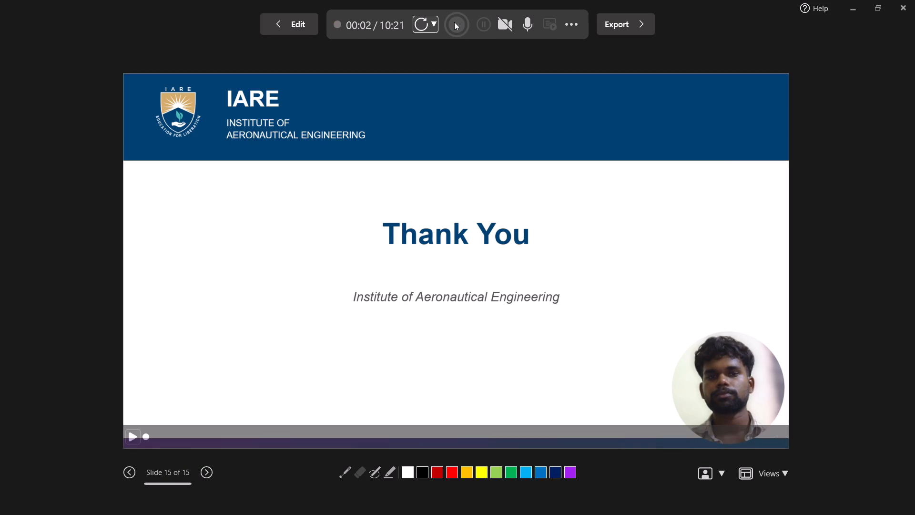
# Export the recorded presentation as the MPEG-4 video oose aat2 ppt.mp4 into the 4TH folder on drive D.
pyautogui.click(621, 18)
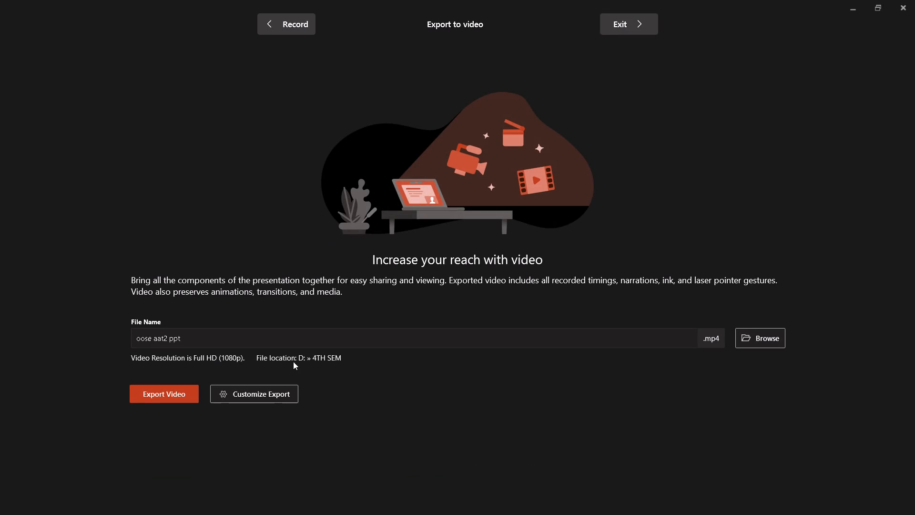
pyautogui.click(755, 333)
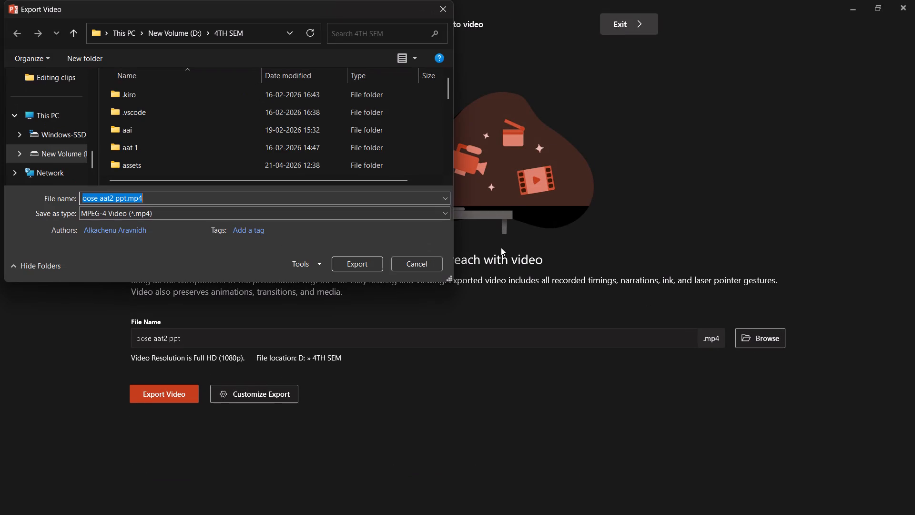
pyautogui.click(46, 152)
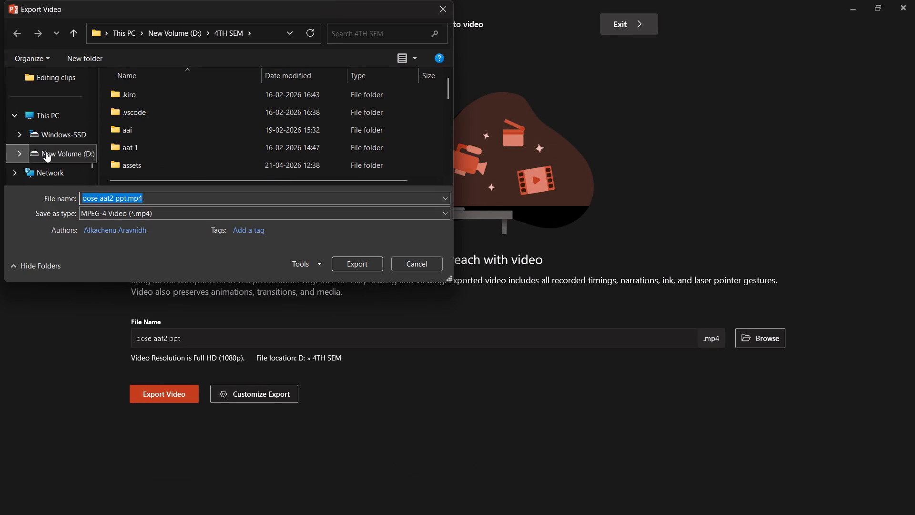
pyautogui.doubleClick(197, 116)
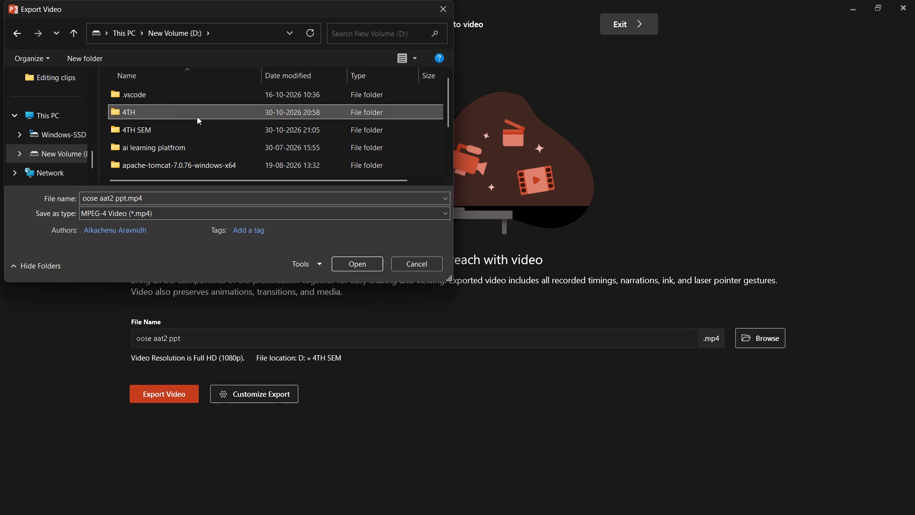
pyautogui.scroll(-1, 276, 138)
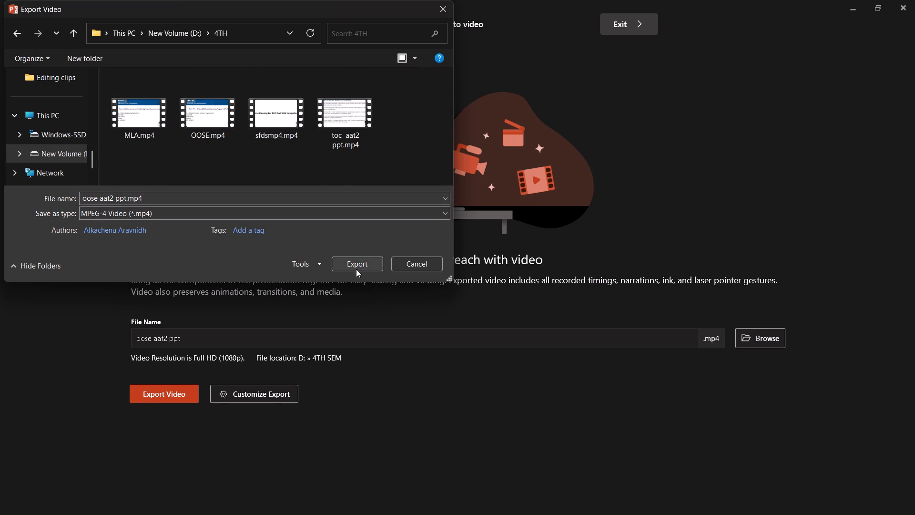
pyautogui.click(356, 269)
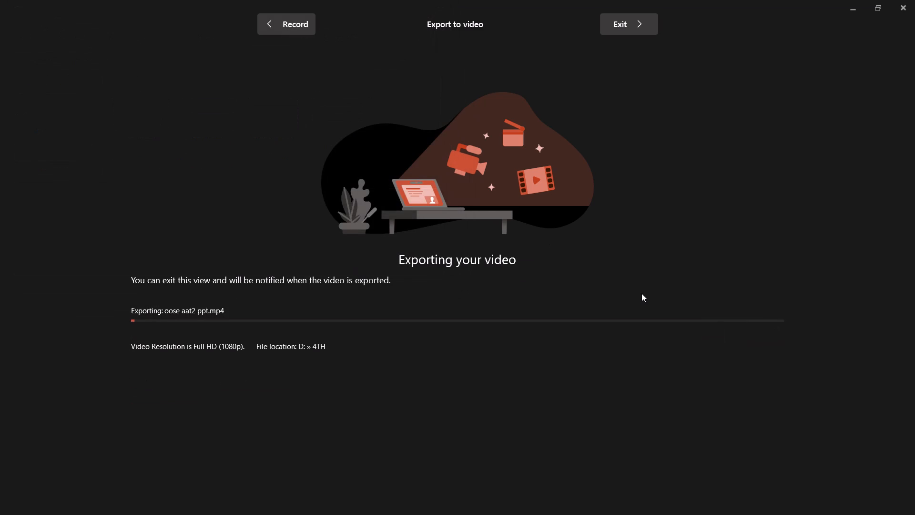